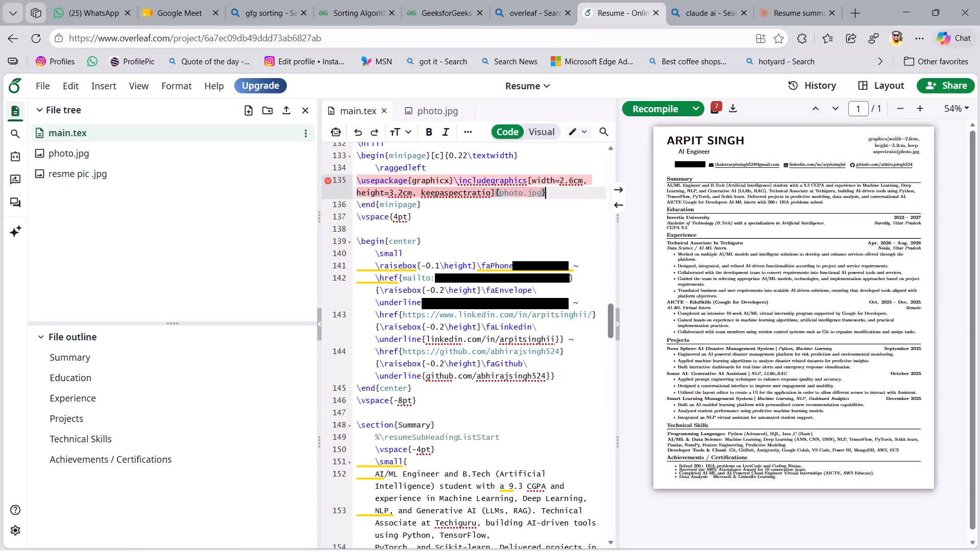
Set the line-break spacing after the name in the resume header to 4pt.
scroll(566, 290, up, 1)
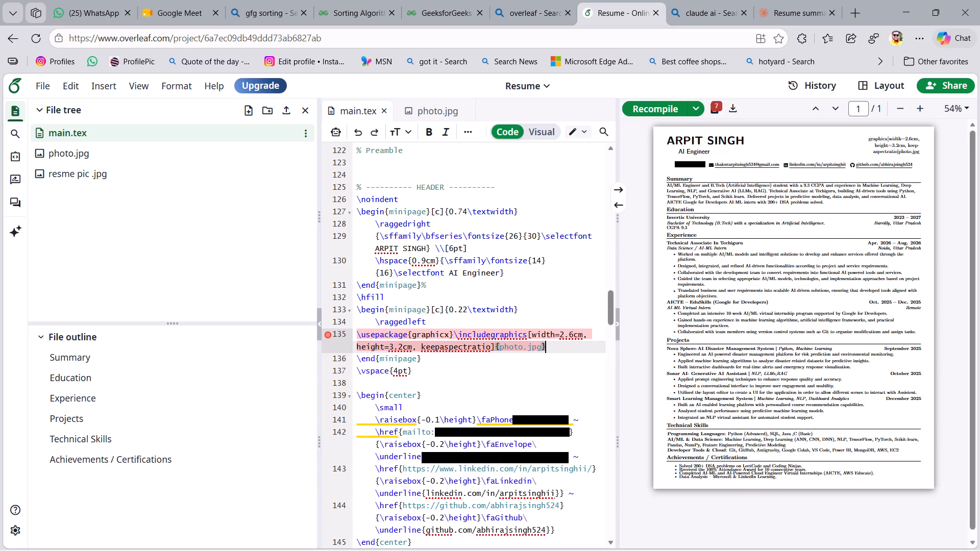
click(452, 251)
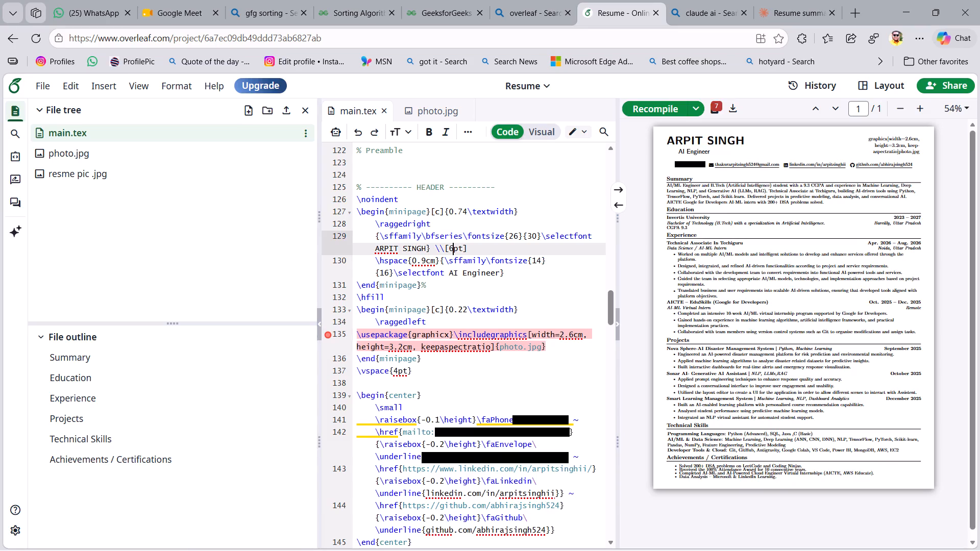
key(BackSpace)
key(4)
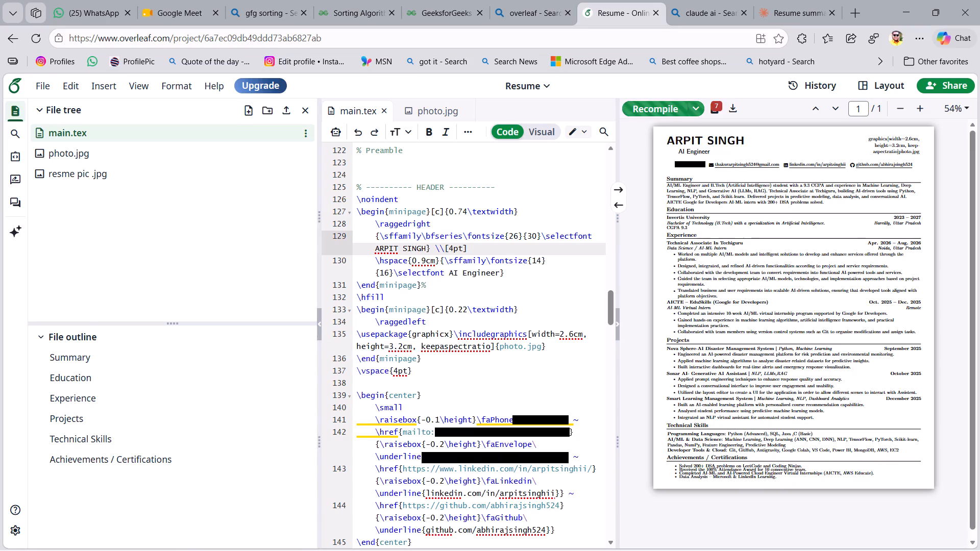
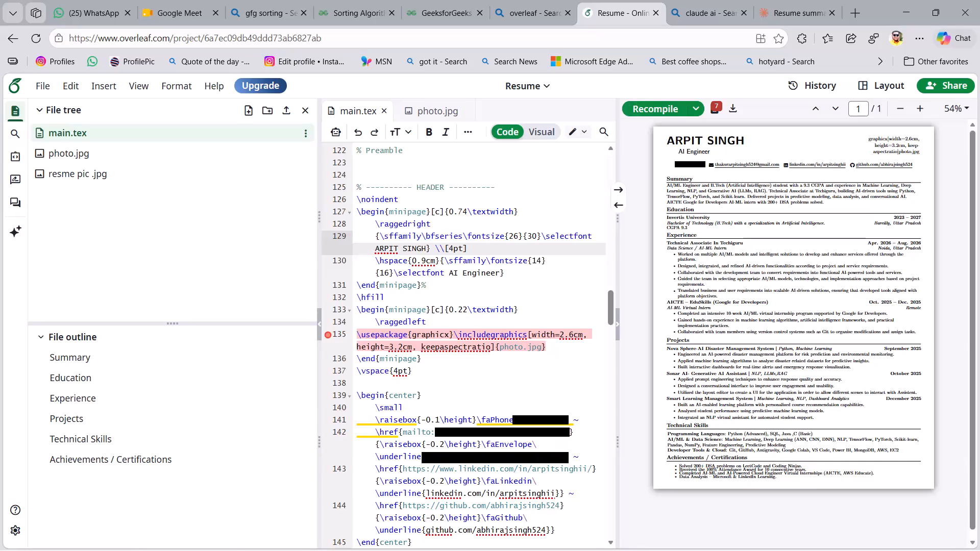
Undo the recent header edits back to the version with the small-caps name and the 0.54\textwidth minipage.
key(ctrl+z)
key(ctrl+z)
key(ctrl+z)
key(ctrl+z)
key(ctrl+z)
key(ctrl+z)
key(ctrl+z)
key(ctrl+z)
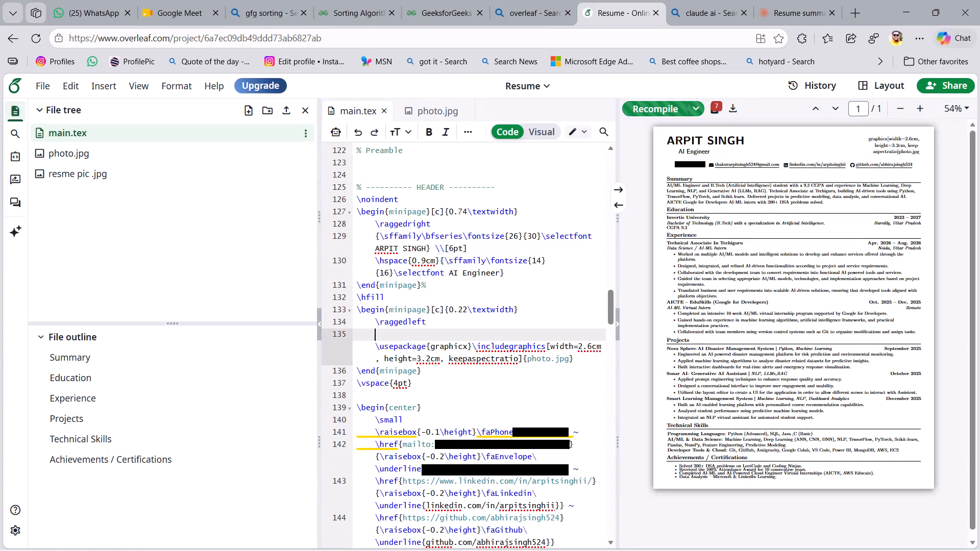
key(ctrl+z)
key(ctrl+z)
key(ctrl+z)
key(ctrl+z)
key(ctrl+z)
key(ctrl+z)
key(ctrl+z)
key(ctrl+z)
key(ctrl+z)
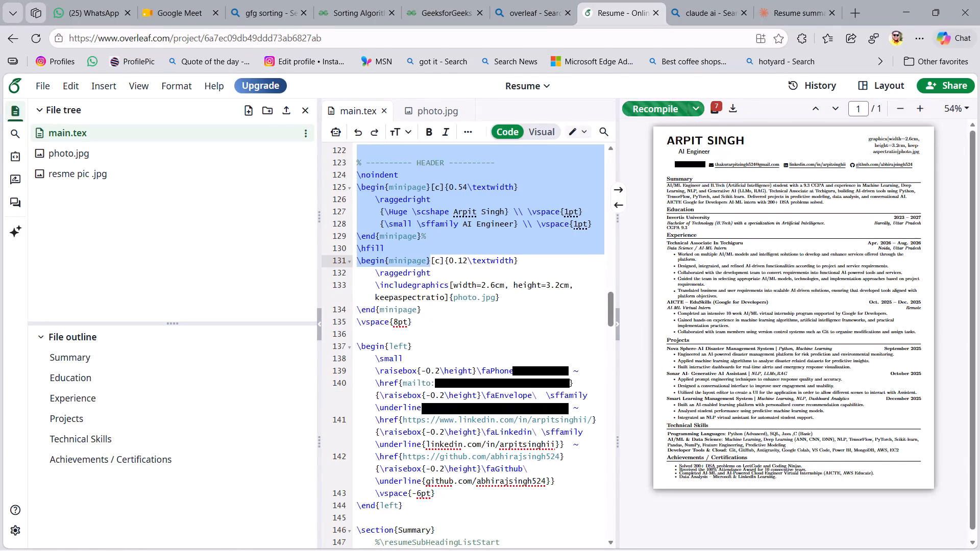
Delete the photo minipage block, including its \includegraphics line, from the resume header.
drag(511, 300, 462, 287)
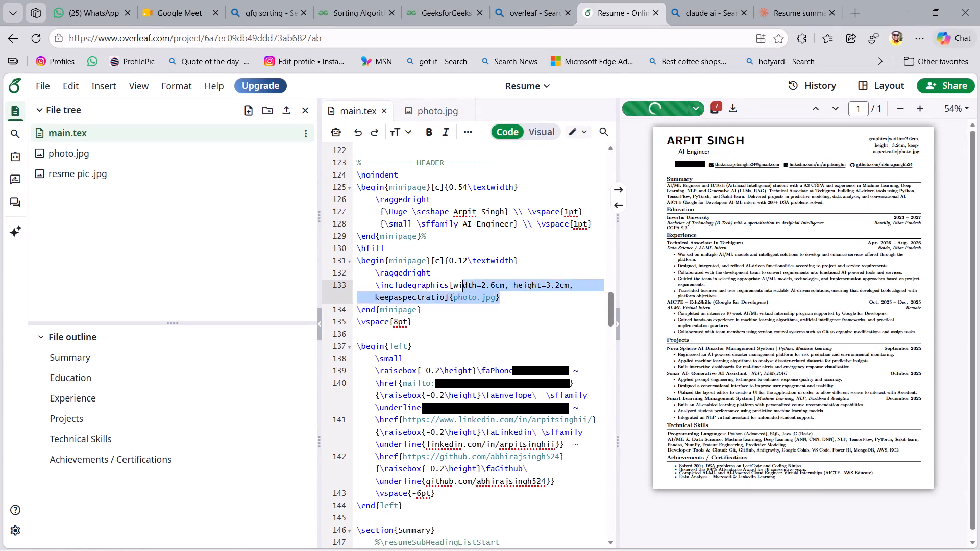
drag(462, 287, 361, 259)
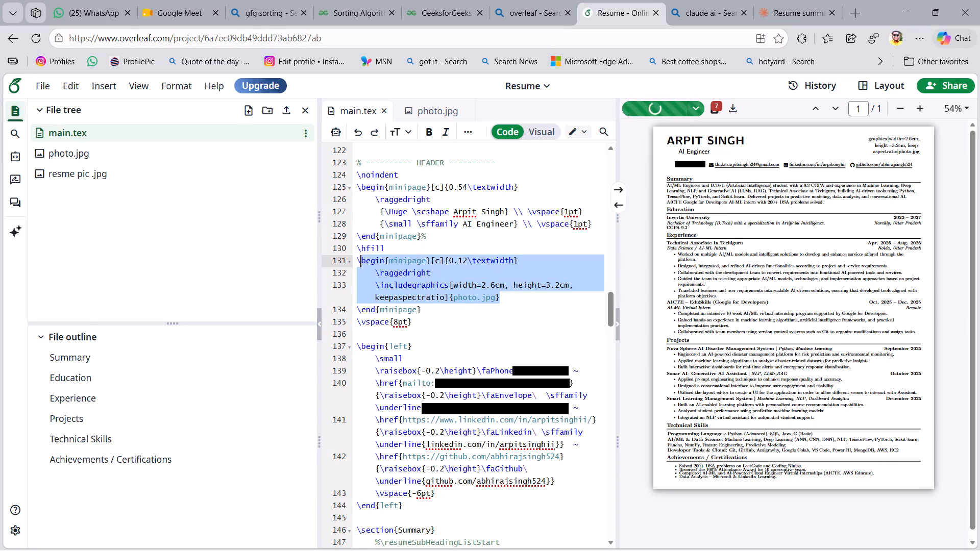
key(BackSpace)
key(BackSpace)
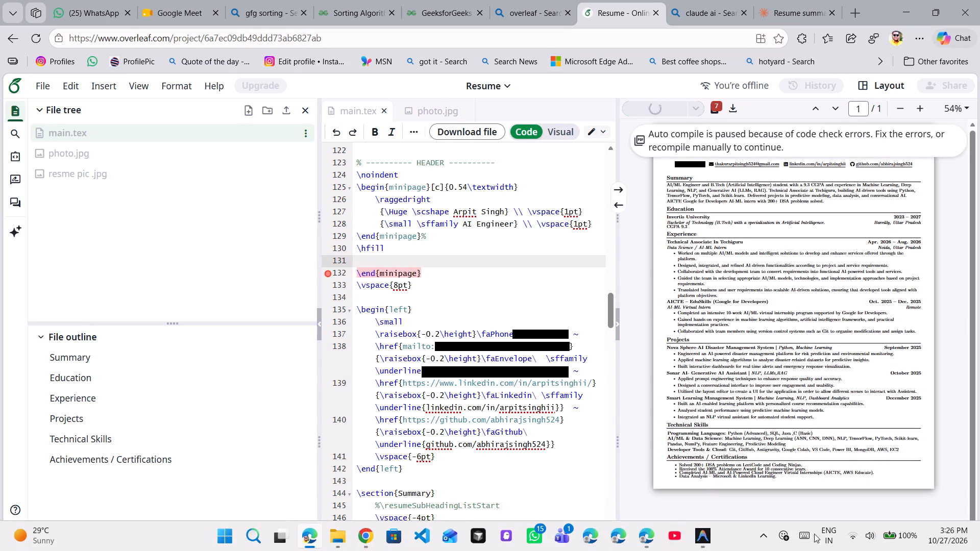
Check the editor's offline status and the computer's Wi-Fi connection in the system quick settings.
click(737, 85)
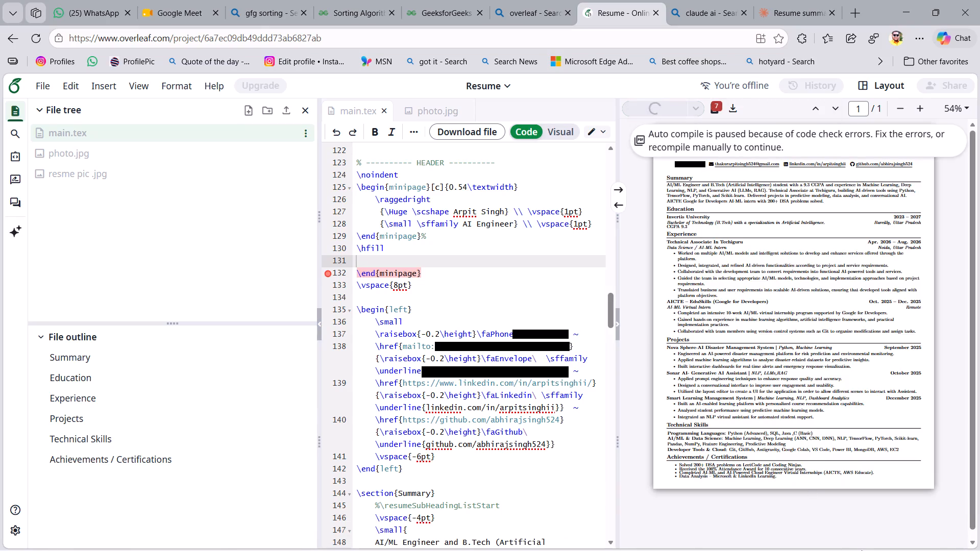
click(865, 540)
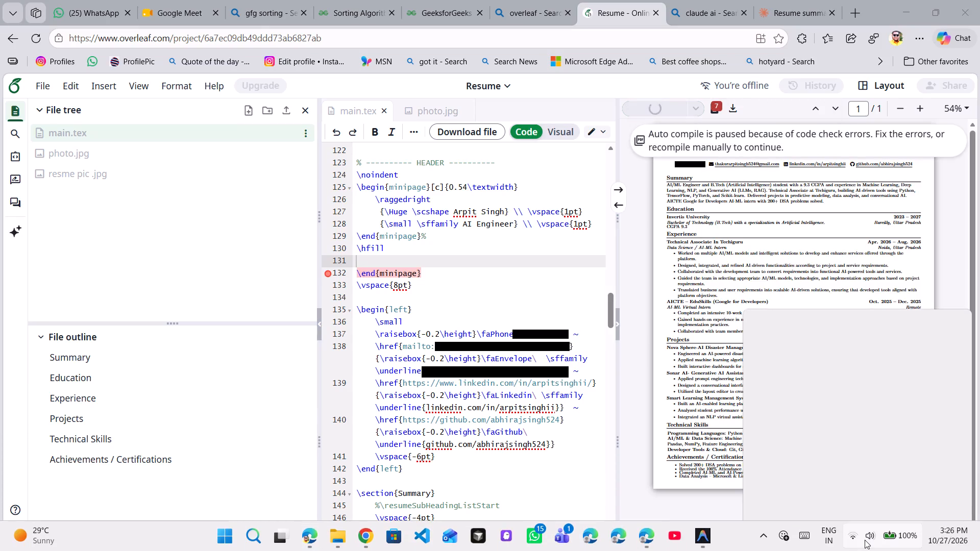
click(806, 307)
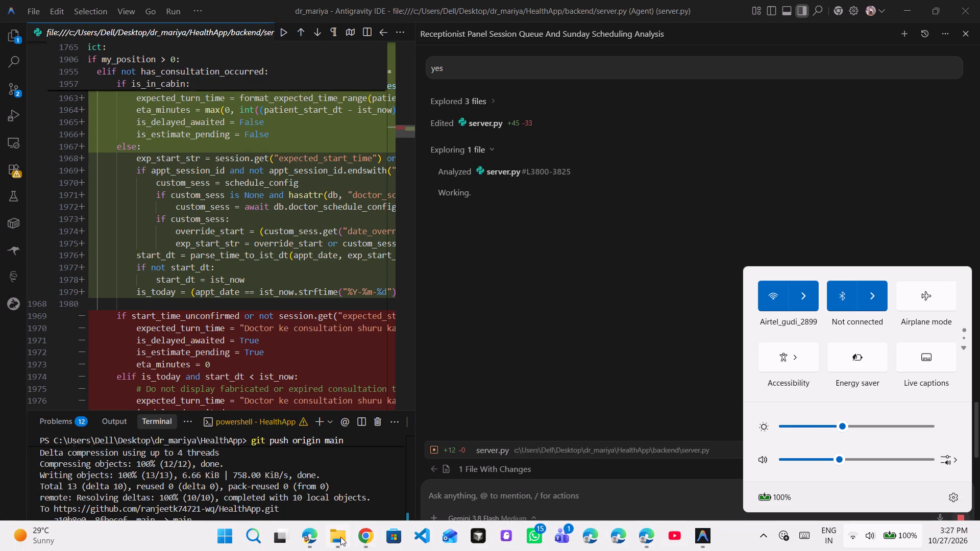
Switch to the Overleaf resume project in Microsoft Edge, bring it back online and recompile it.
click(307, 540)
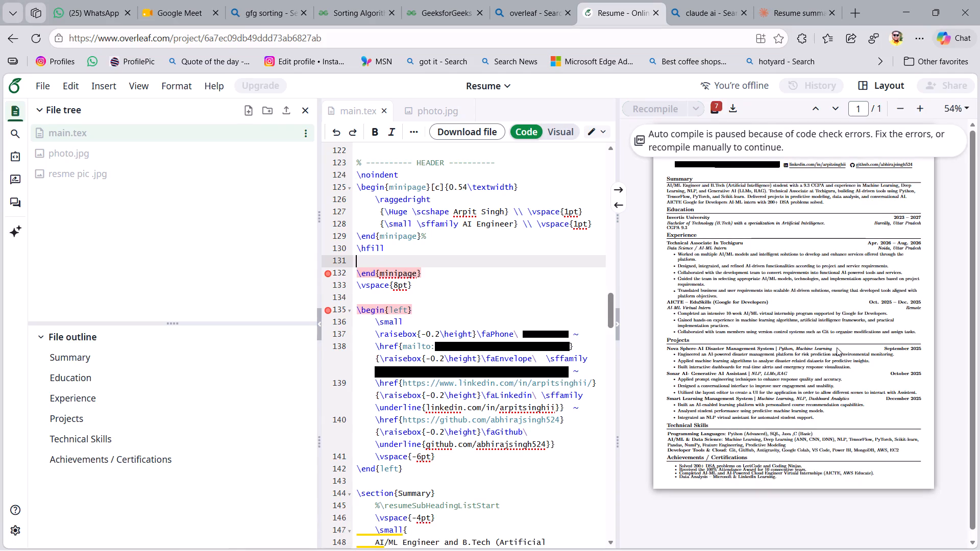
click(871, 313)
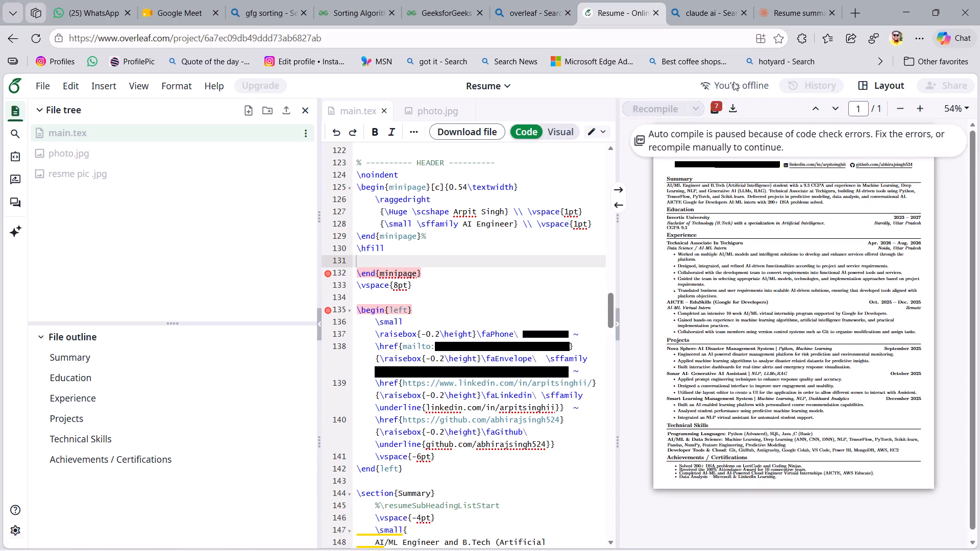
click(733, 82)
double_click(733, 82)
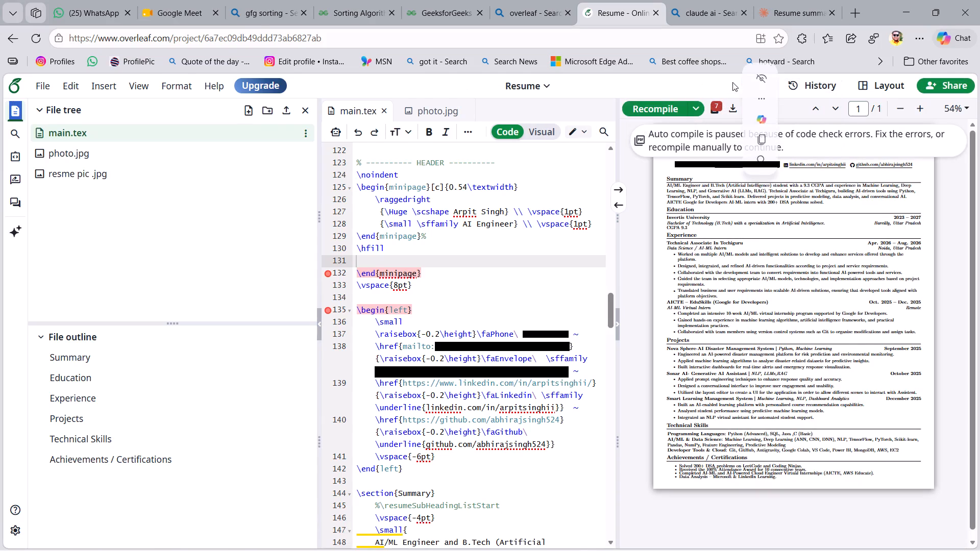
click(680, 231)
click(653, 109)
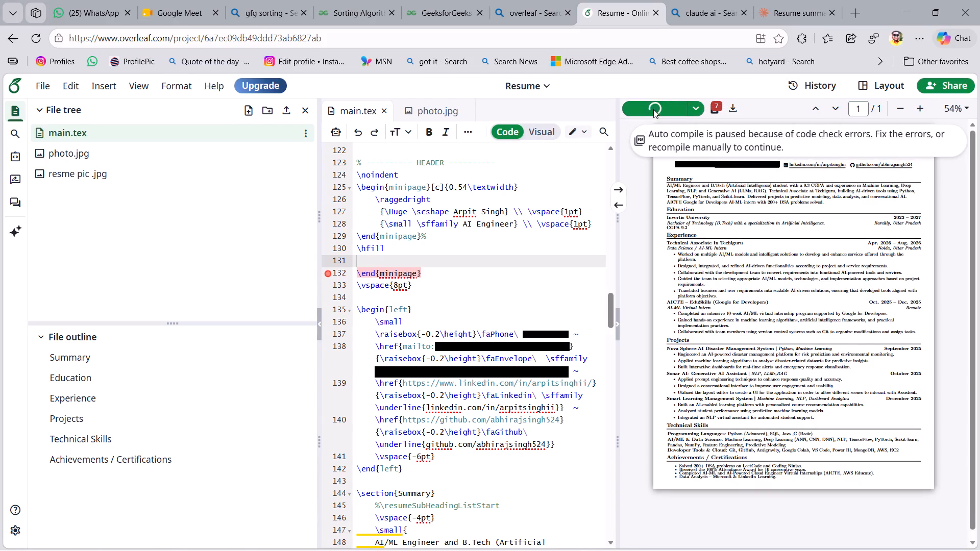
Replace the leftover \end{minipage} below \hfill in the resume header, starting the new text with a backslash.
drag(450, 273, 358, 270)
key(backslash)
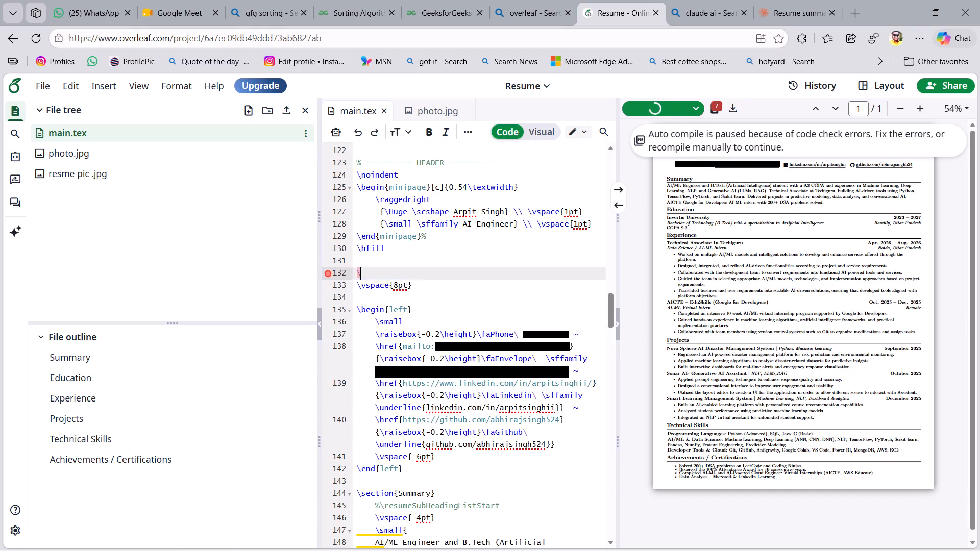
Remove the leftover backslash and blank lines between \hfill and the \vspace line in the header.
key(BackSpace)
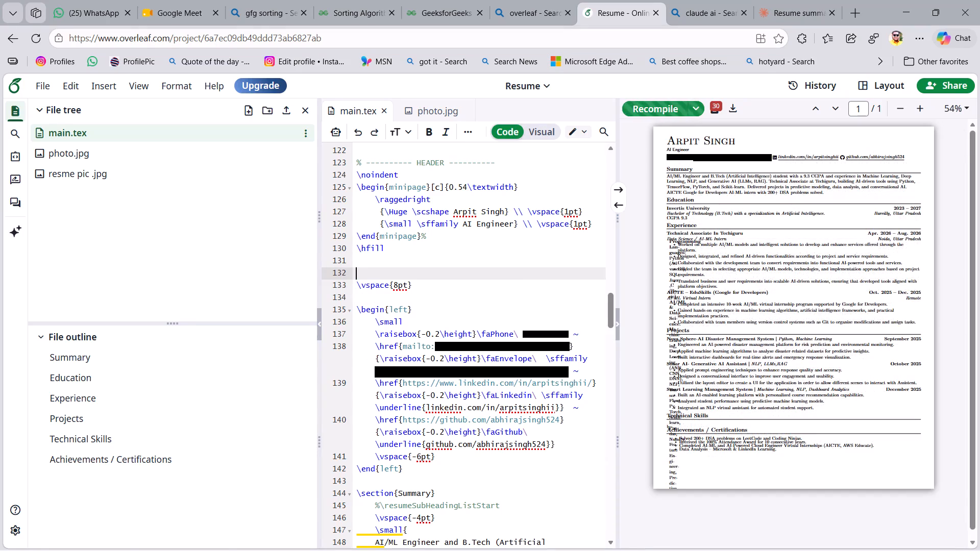
key(BackSpace)
key(BackSpace)
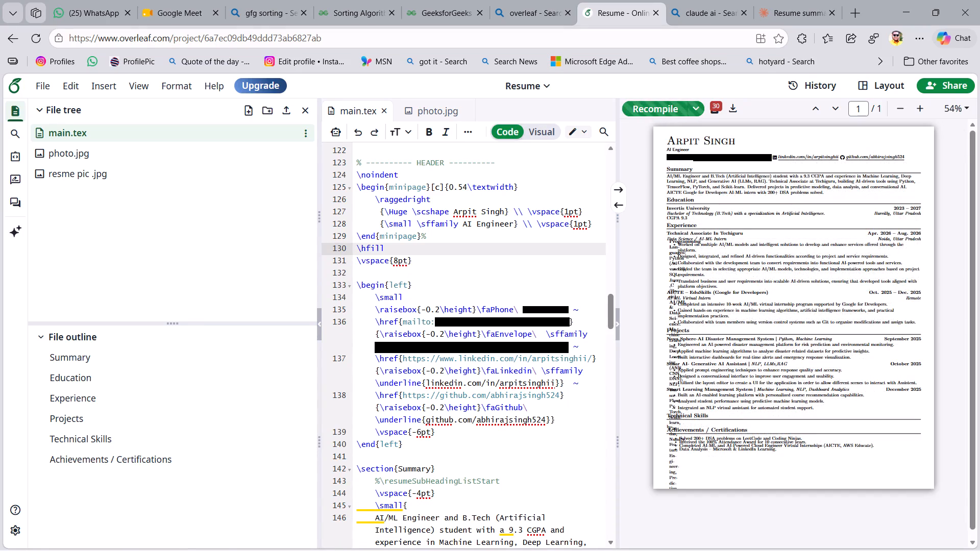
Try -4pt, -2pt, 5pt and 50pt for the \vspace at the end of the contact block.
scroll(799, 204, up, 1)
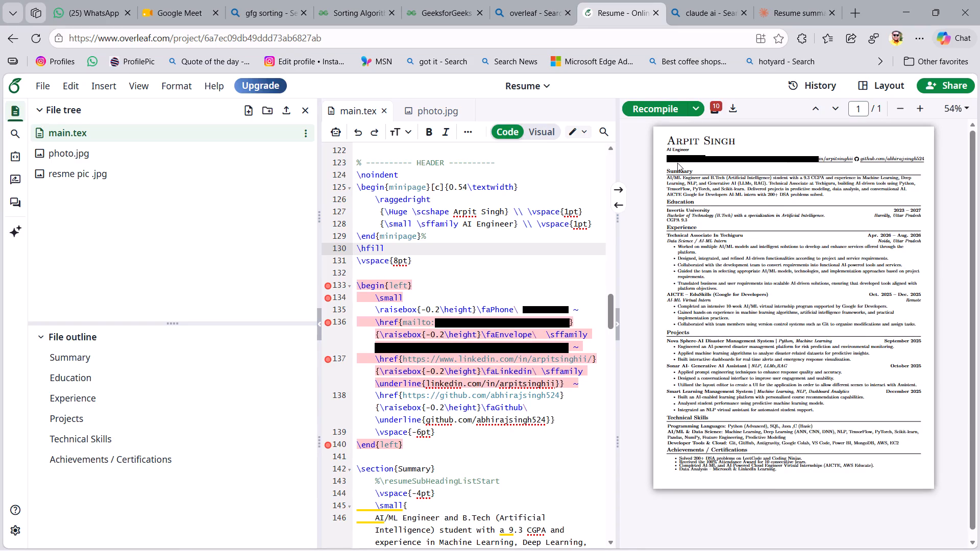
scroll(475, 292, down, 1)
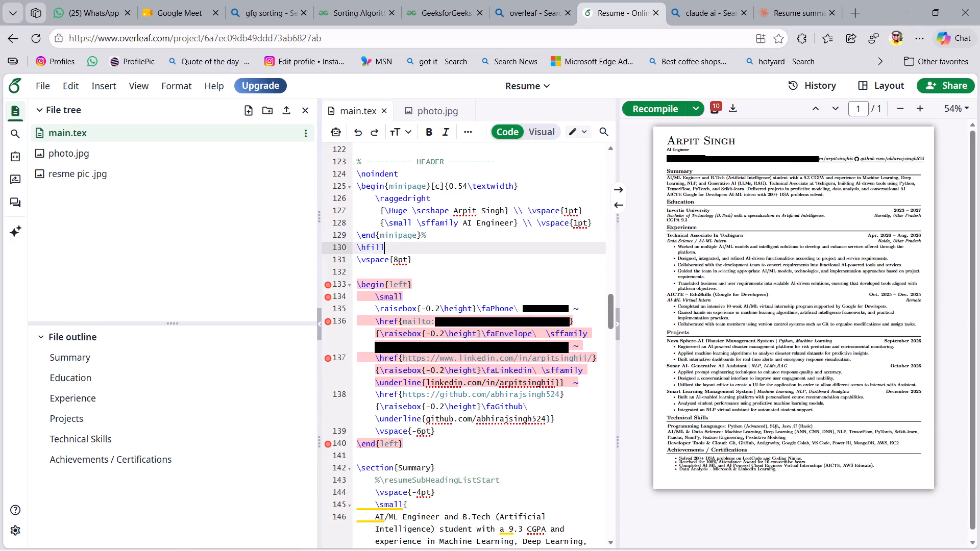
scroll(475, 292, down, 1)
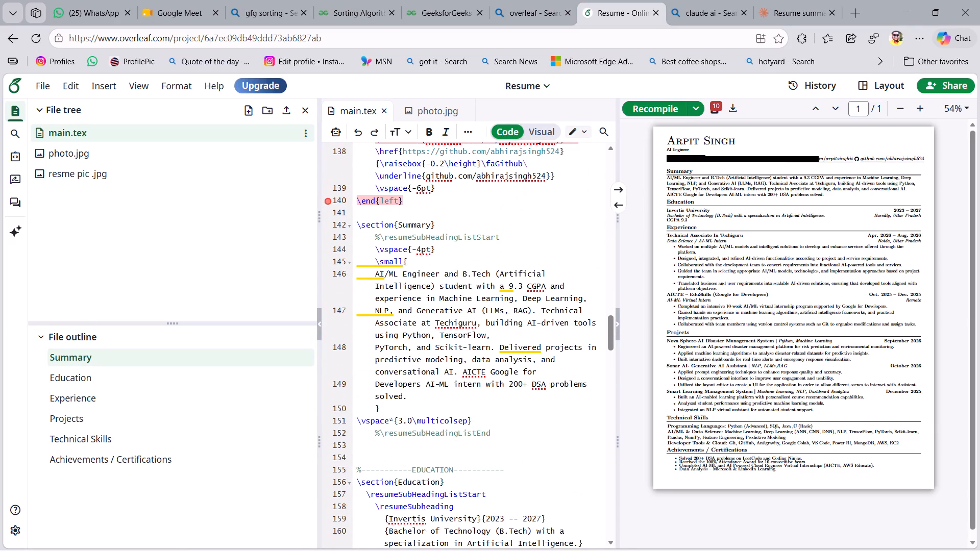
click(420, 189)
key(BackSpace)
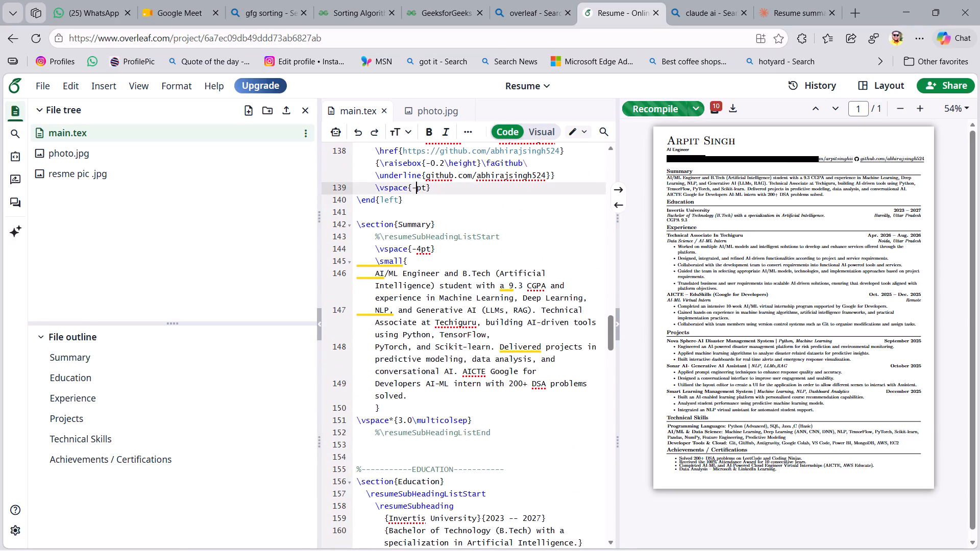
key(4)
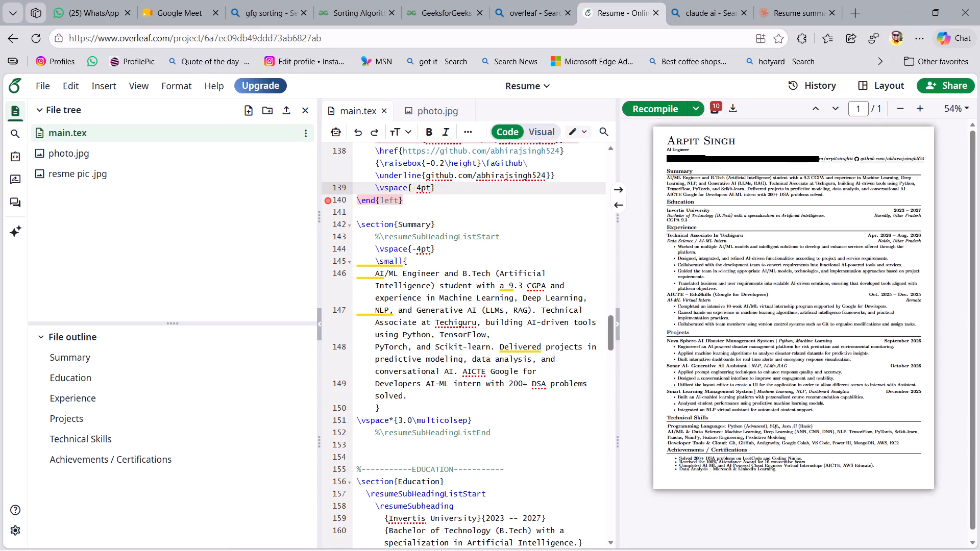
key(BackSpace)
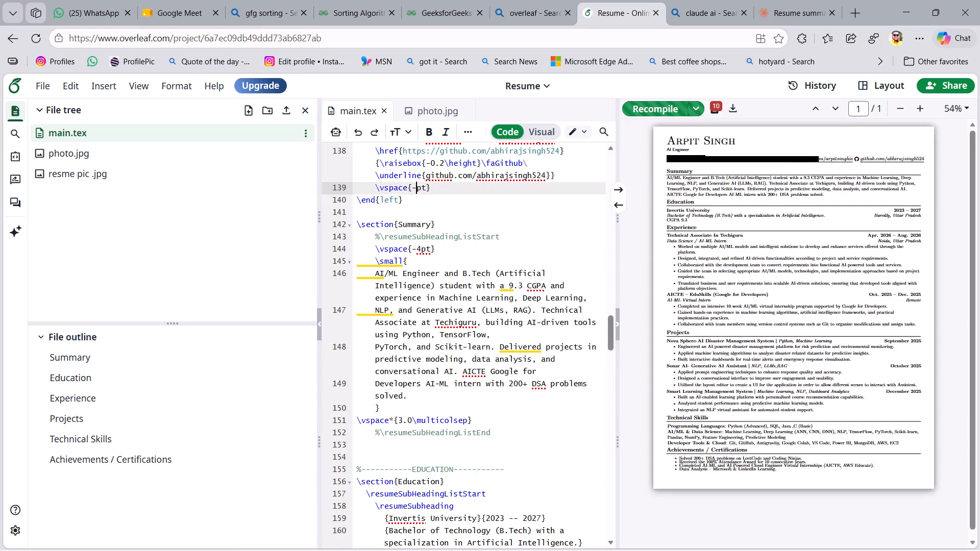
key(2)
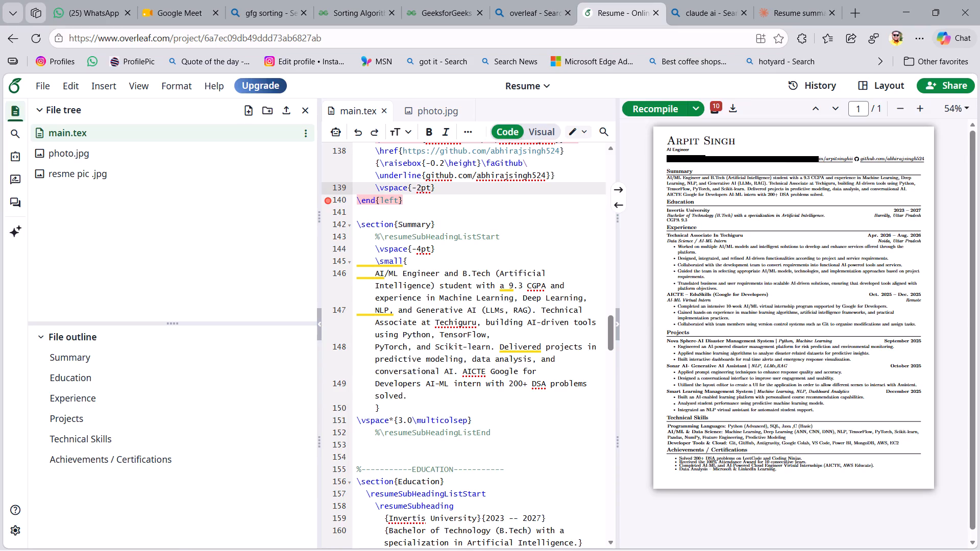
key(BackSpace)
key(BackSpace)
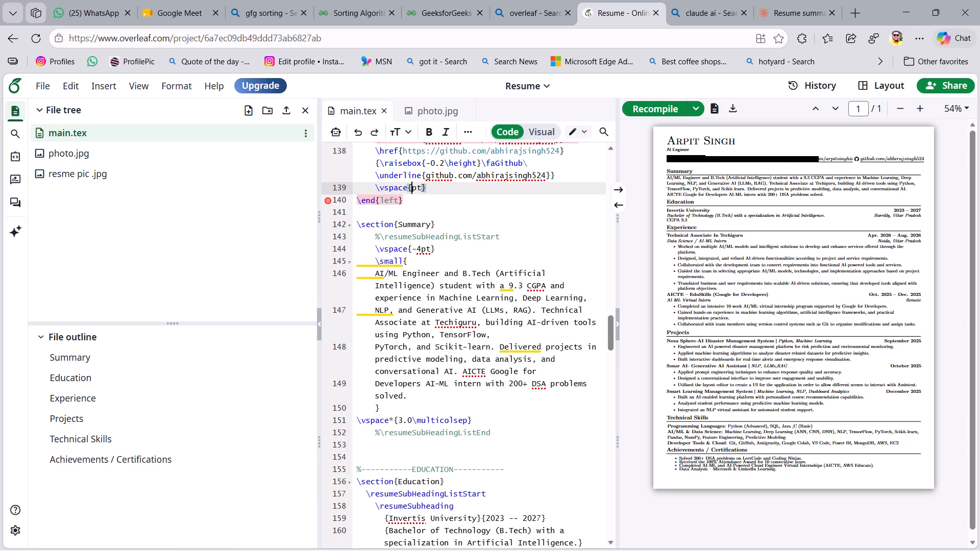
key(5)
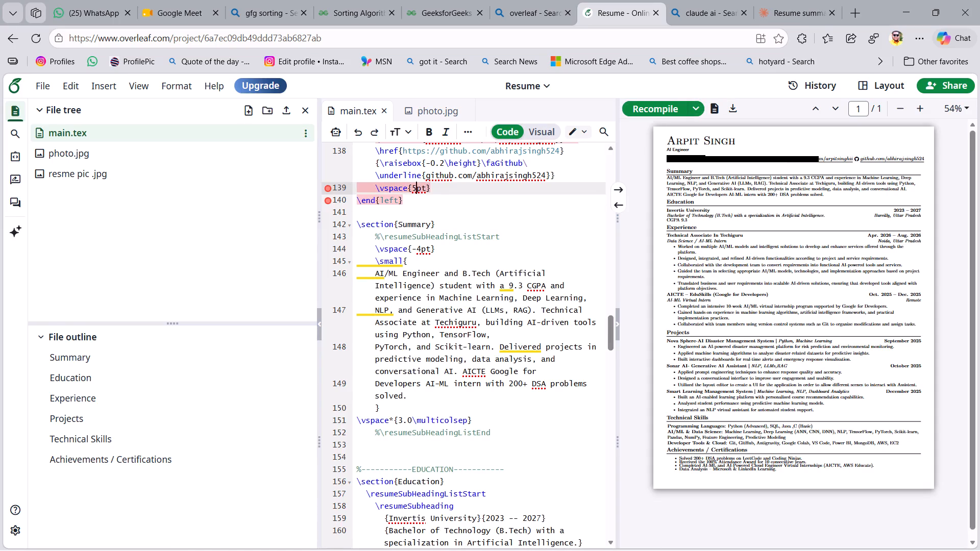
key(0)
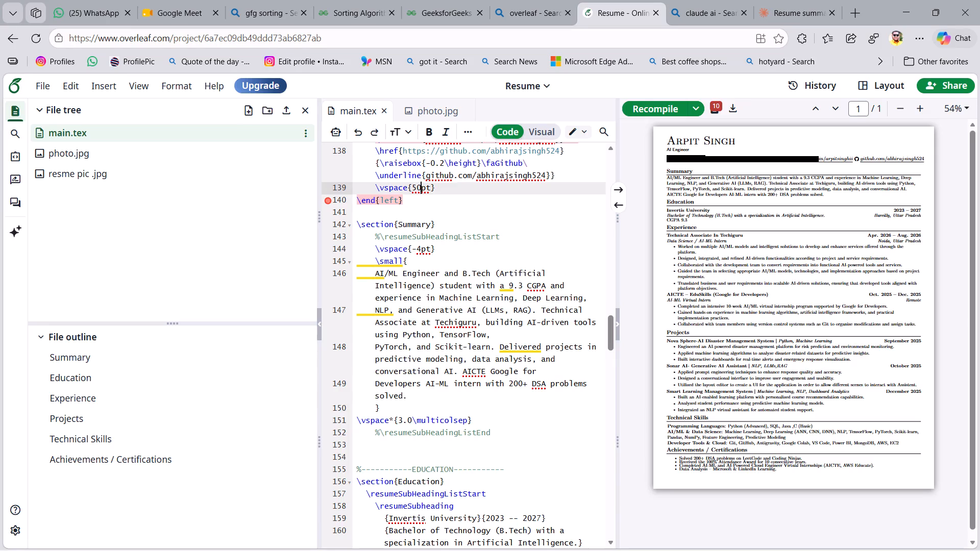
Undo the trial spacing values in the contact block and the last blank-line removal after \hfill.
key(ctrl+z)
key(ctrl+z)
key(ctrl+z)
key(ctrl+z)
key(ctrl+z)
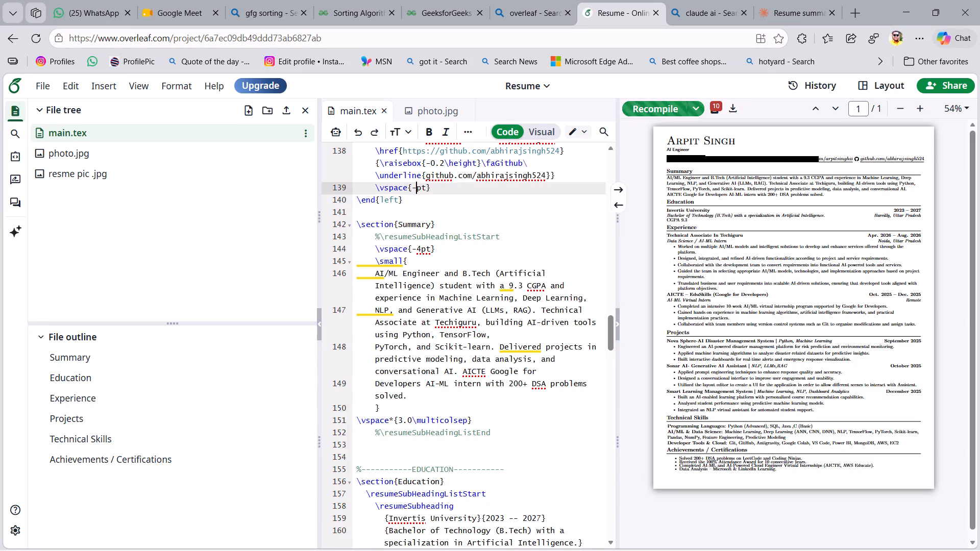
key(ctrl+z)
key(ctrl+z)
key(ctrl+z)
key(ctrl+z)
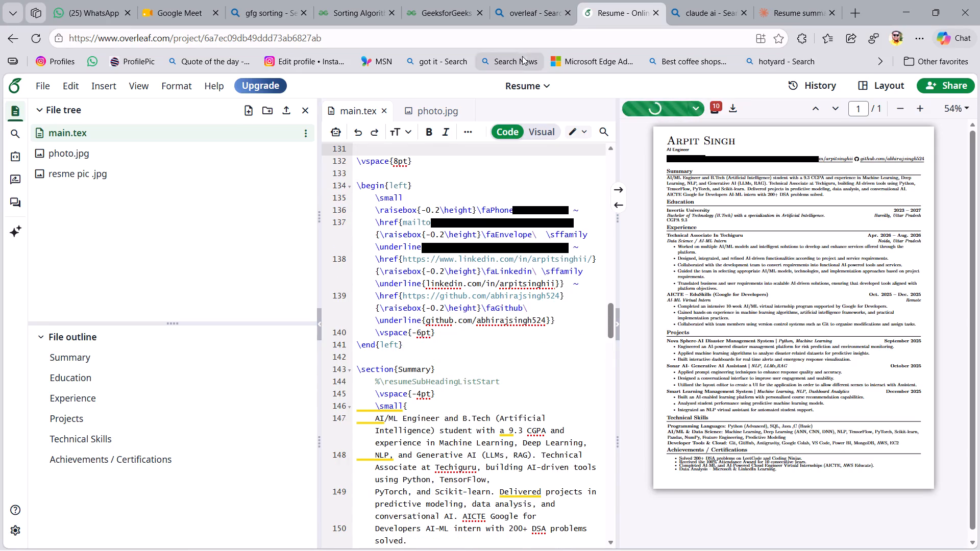
Set the \vspace just before the contact block to 4pt.
click(398, 162)
key(BackSpace)
key(4)
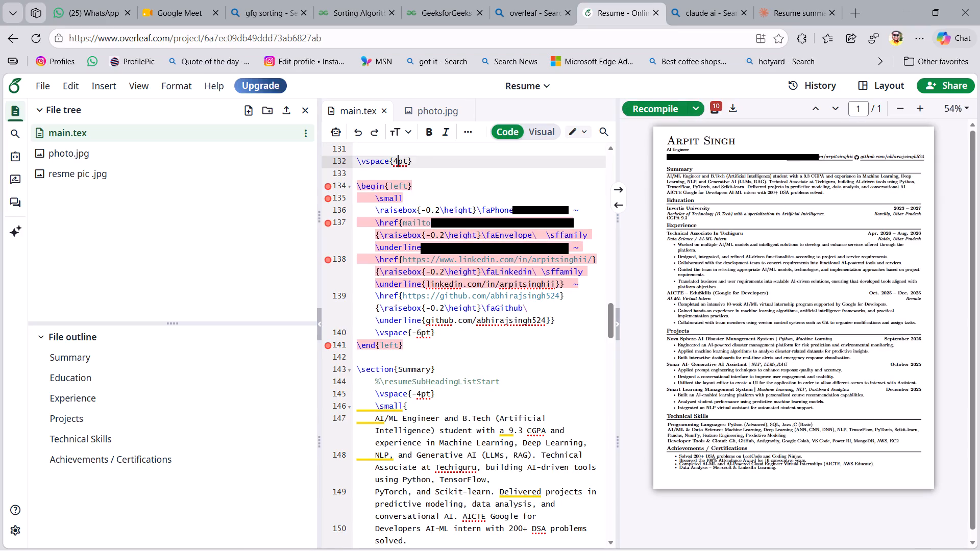
click(419, 172)
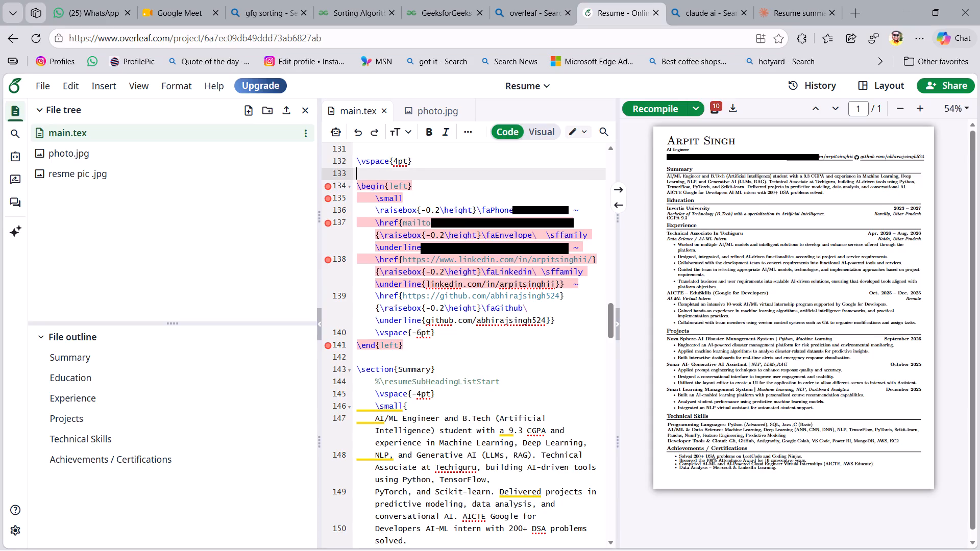
Copy the \vspace{4pt} line above the contact block onto the blank line before the Summary section.
drag(416, 160, 356, 159)
key(ctrl+c)
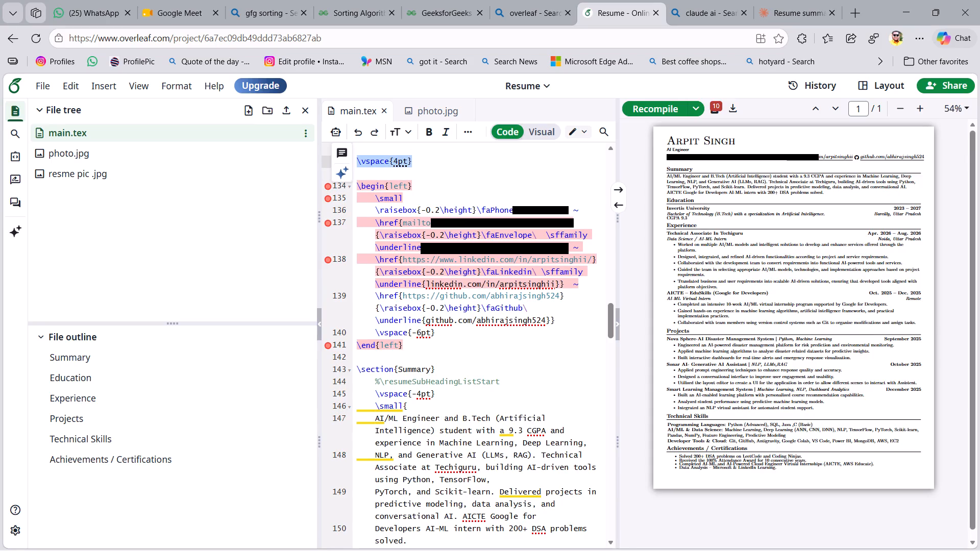
scroll(490, 173, up, 1)
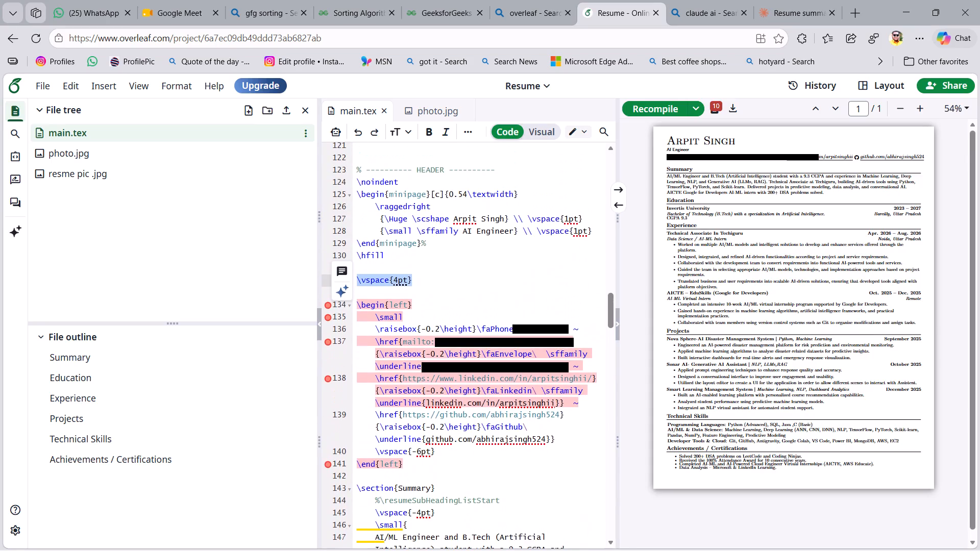
scroll(490, 173, down, 1)
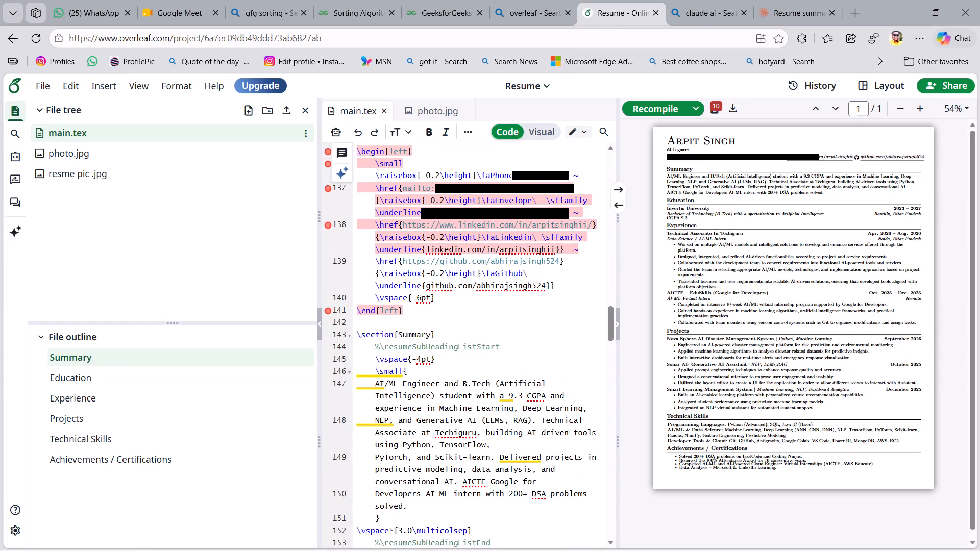
click(401, 326)
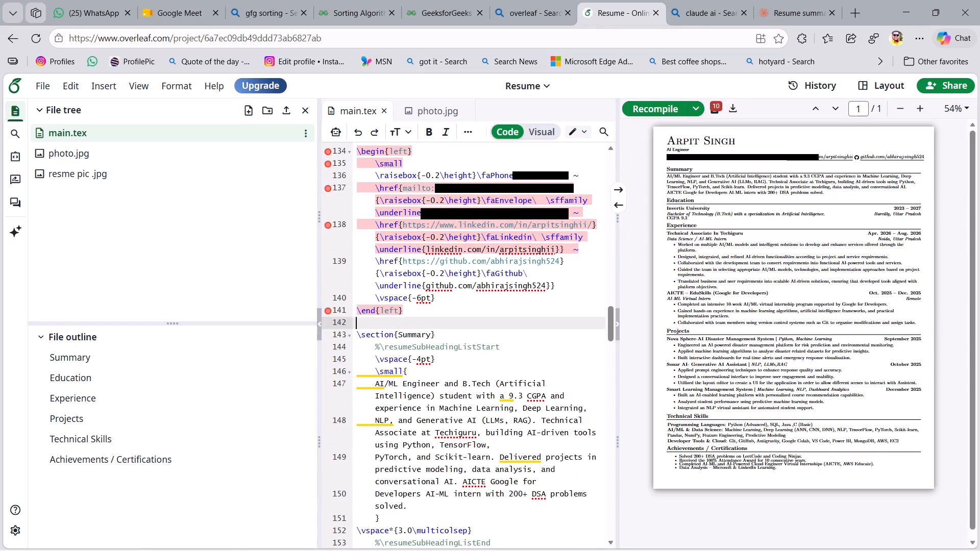
key(ctrl+v)
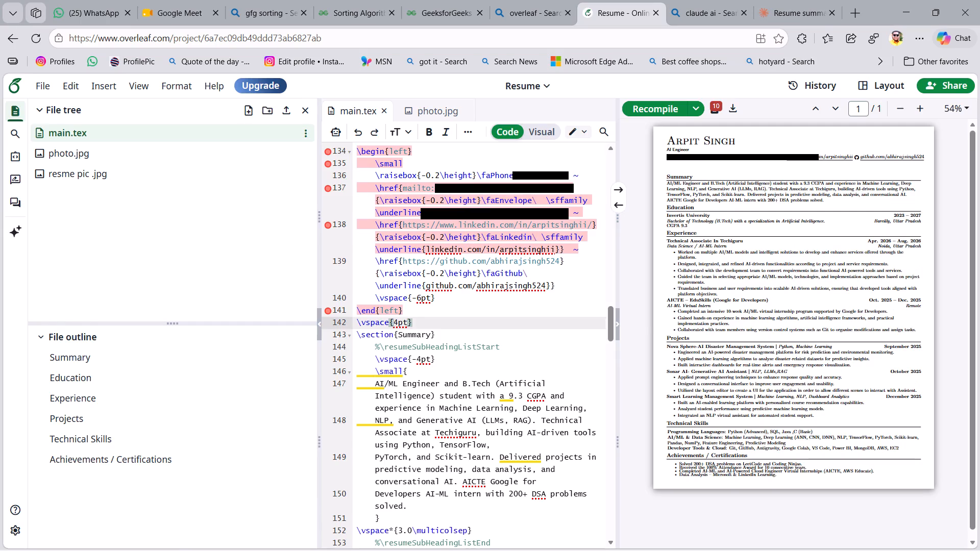
Set the \vspace directly above the Summary section to 2pt.
click(397, 324)
key(BackSpace)
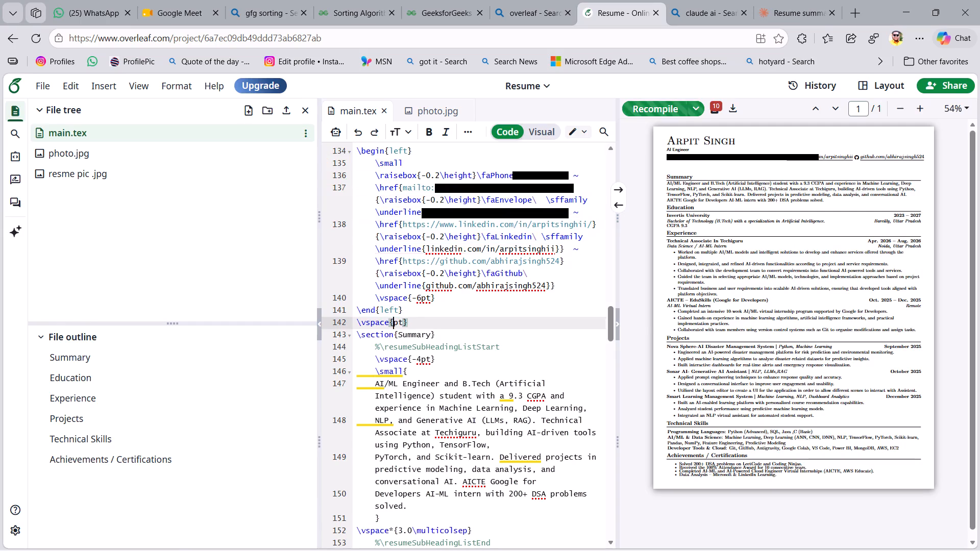
key(2)
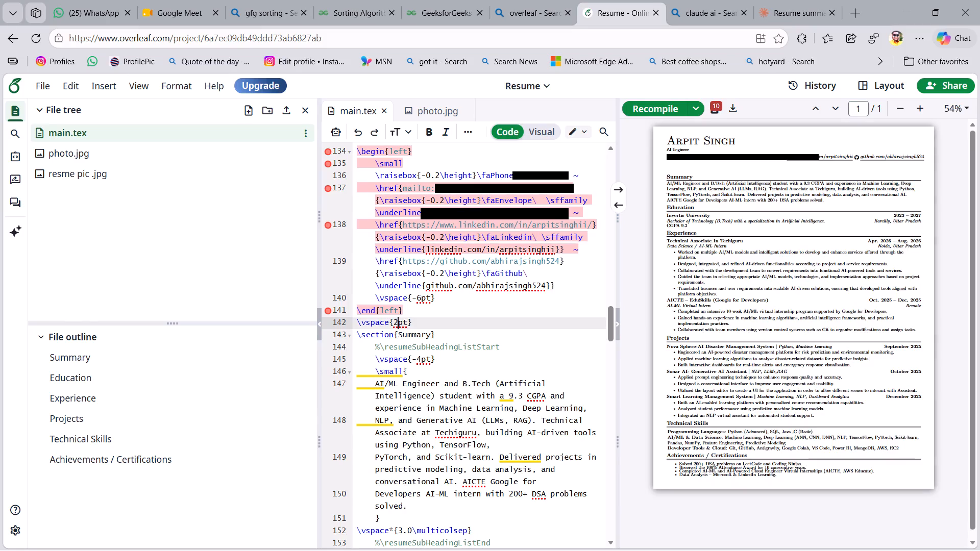
Clear the value inside the \vspace at the end of the contact block, leaving empty braces.
ctrl+scroll(756, 259, up, 2)
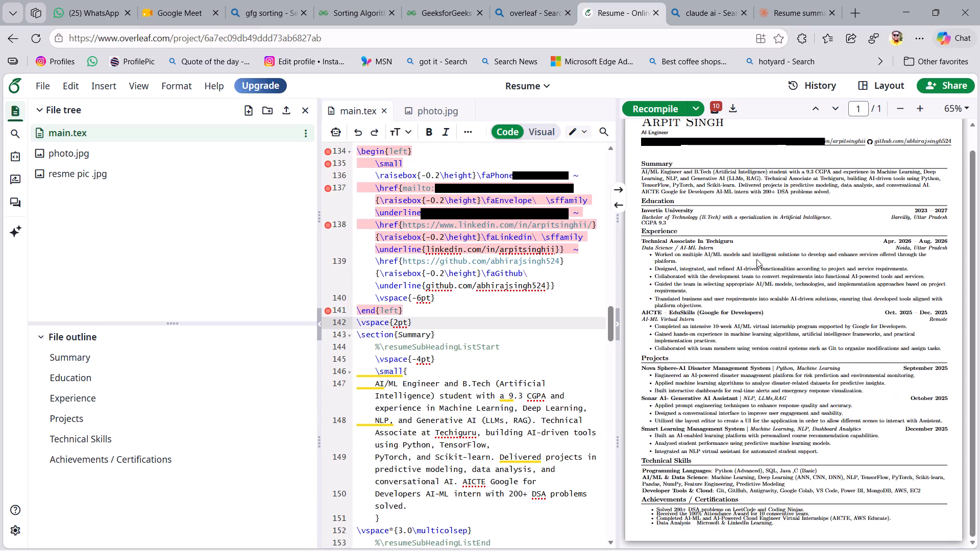
scroll(756, 259, up, 2)
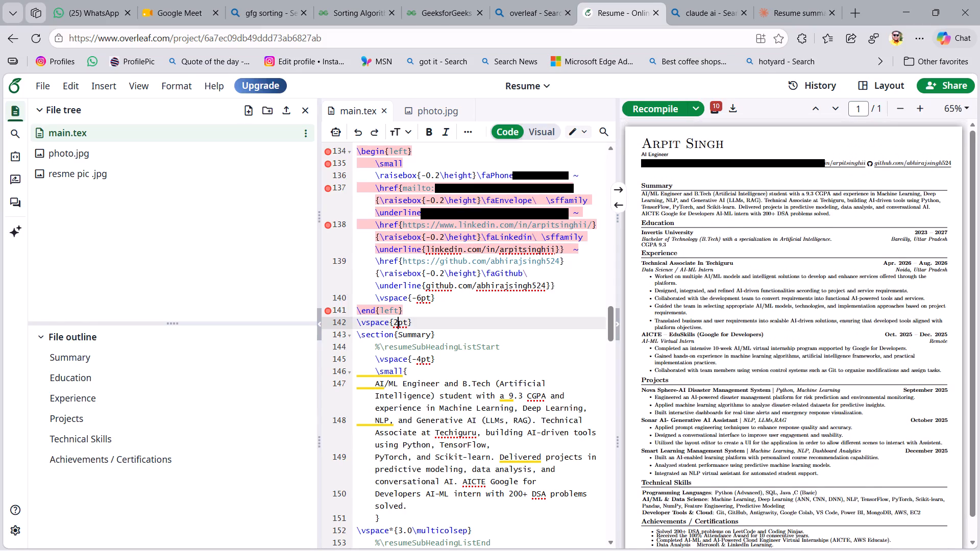
click(419, 297)
key(BackSpace)
key(Right)
key(BackSpace)
key(Right)
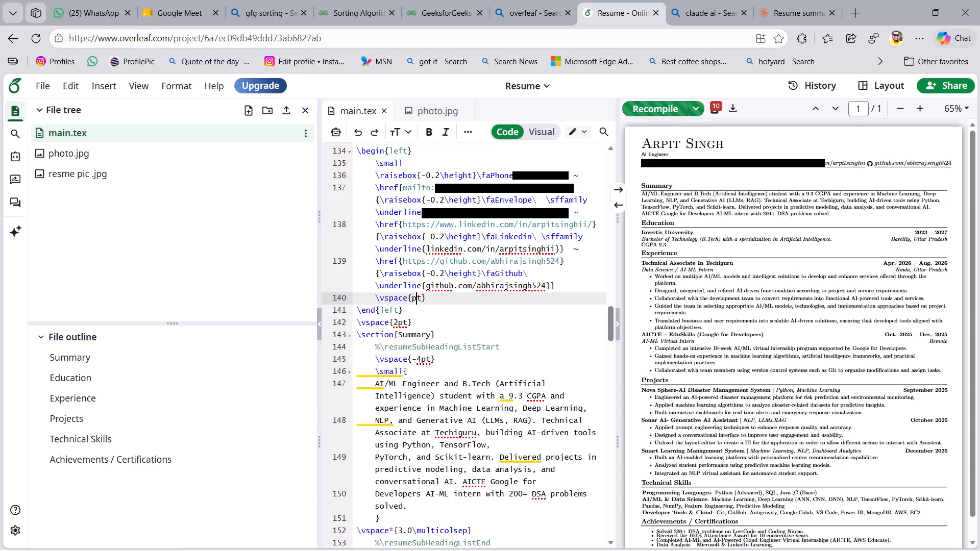
key(Right)
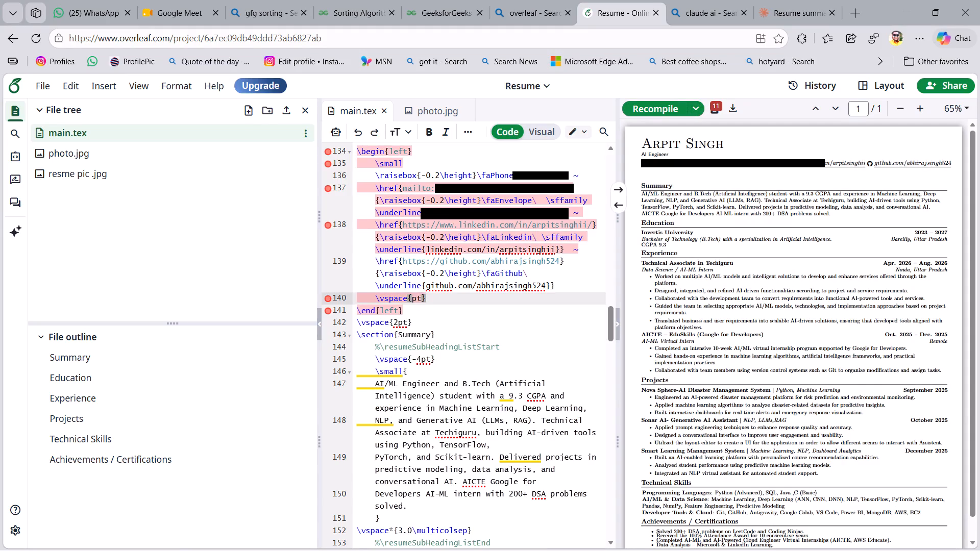
key(BackSpace)
key(BackSpace)
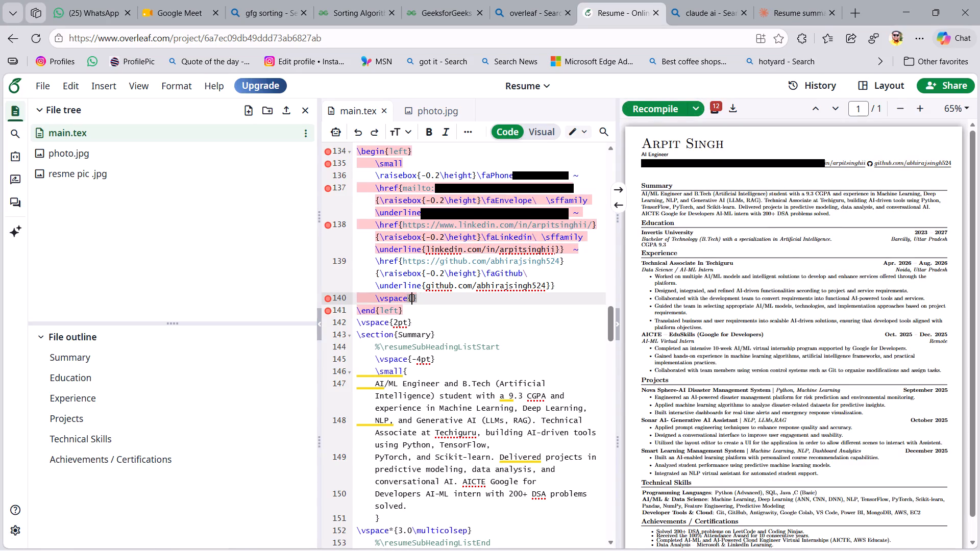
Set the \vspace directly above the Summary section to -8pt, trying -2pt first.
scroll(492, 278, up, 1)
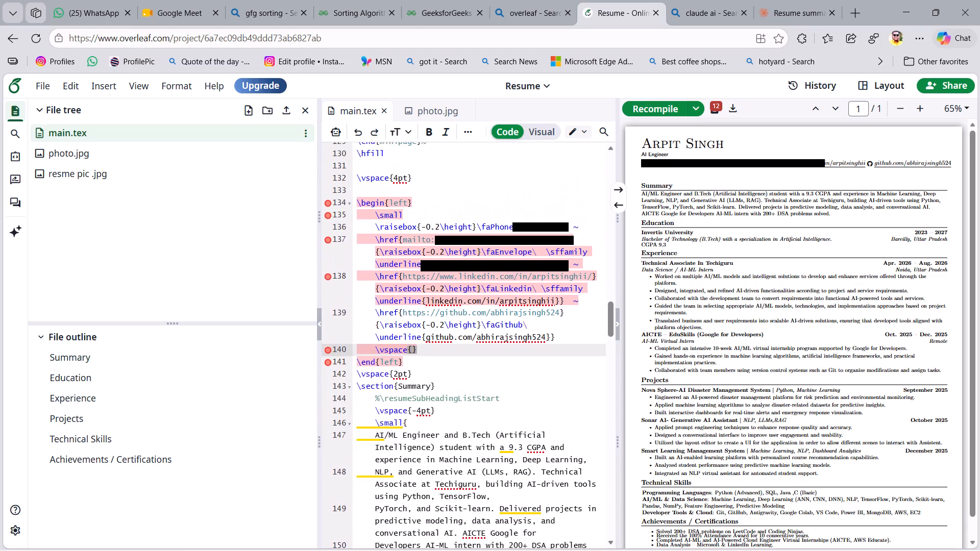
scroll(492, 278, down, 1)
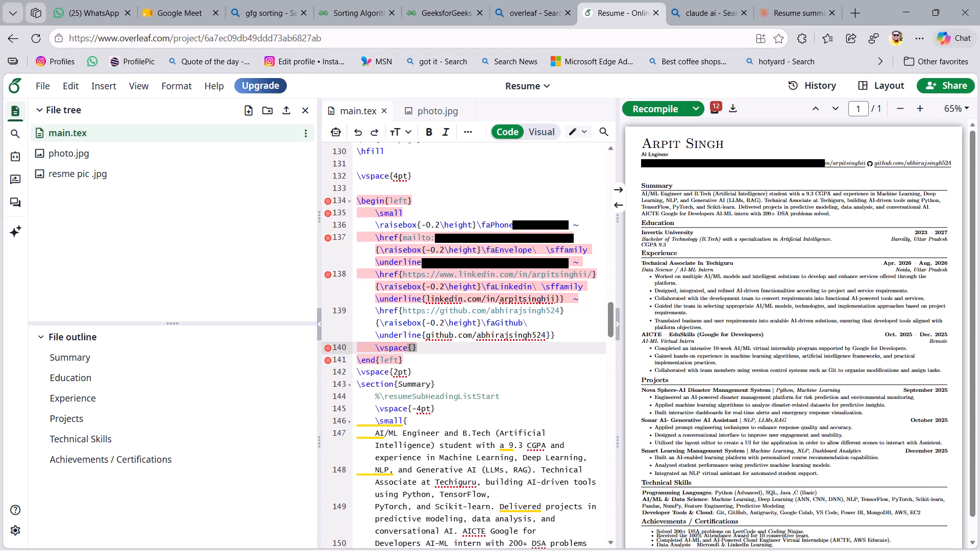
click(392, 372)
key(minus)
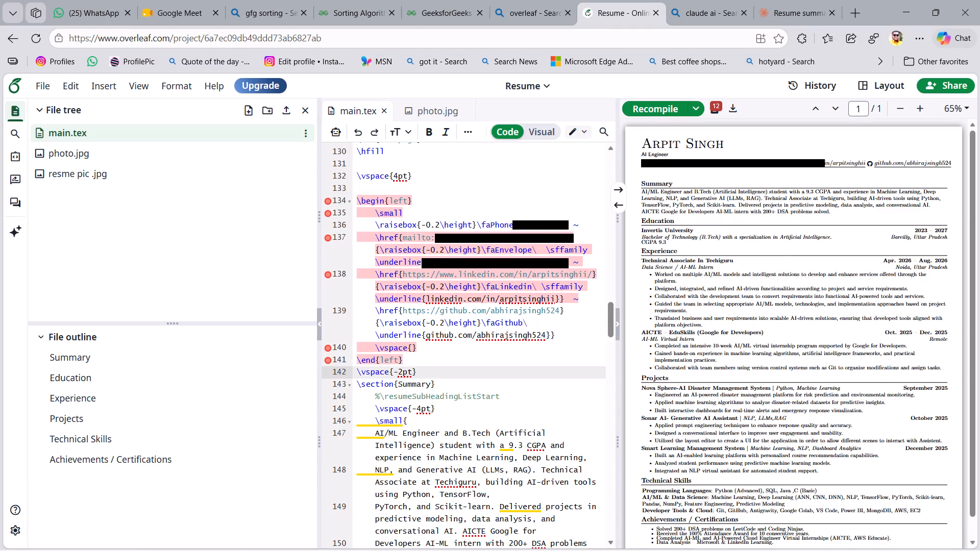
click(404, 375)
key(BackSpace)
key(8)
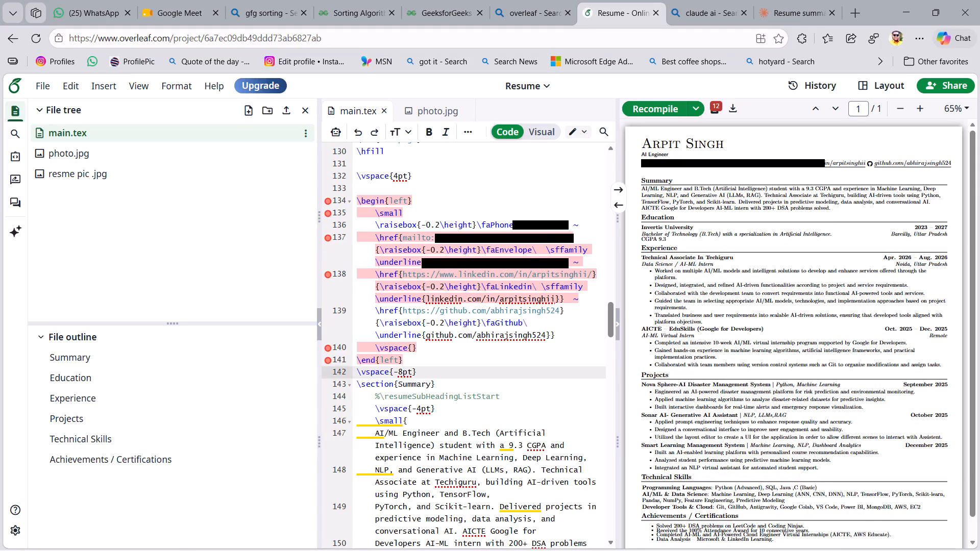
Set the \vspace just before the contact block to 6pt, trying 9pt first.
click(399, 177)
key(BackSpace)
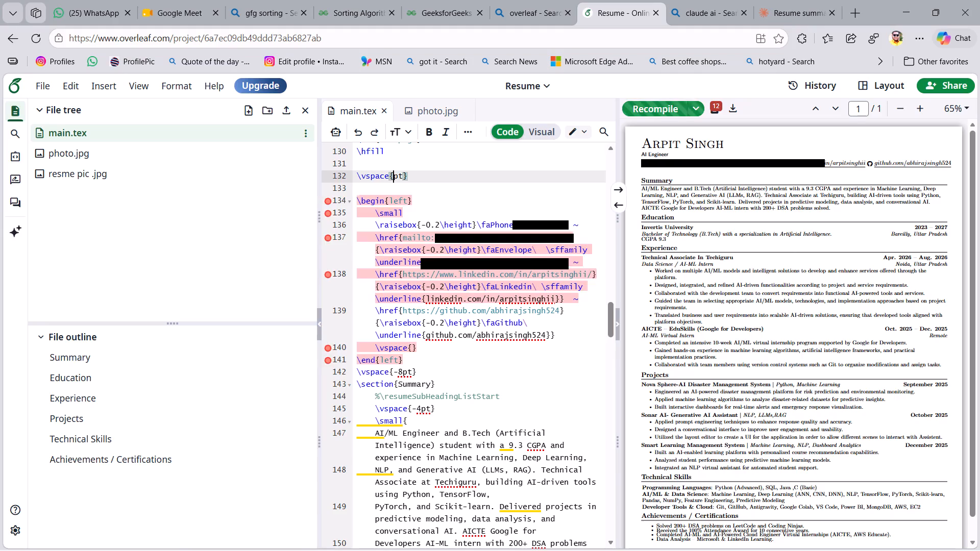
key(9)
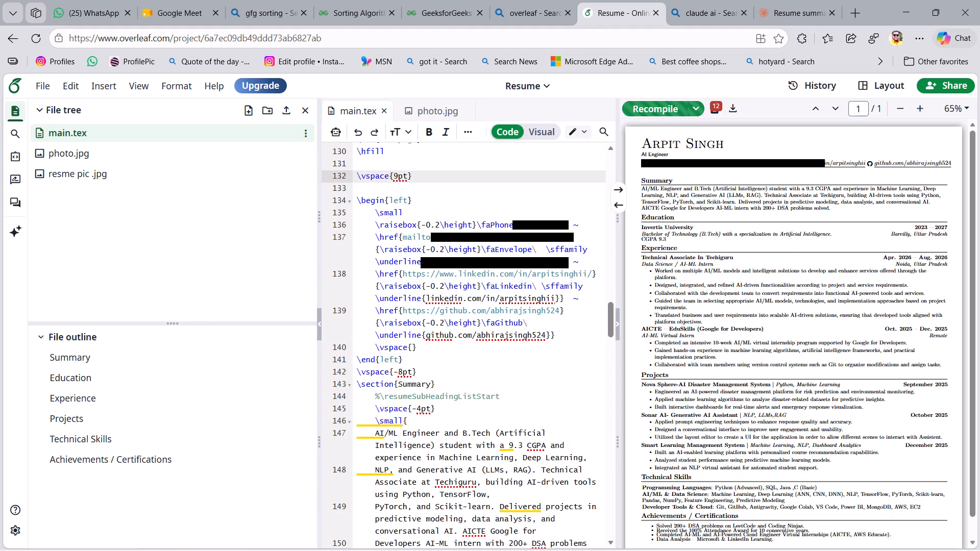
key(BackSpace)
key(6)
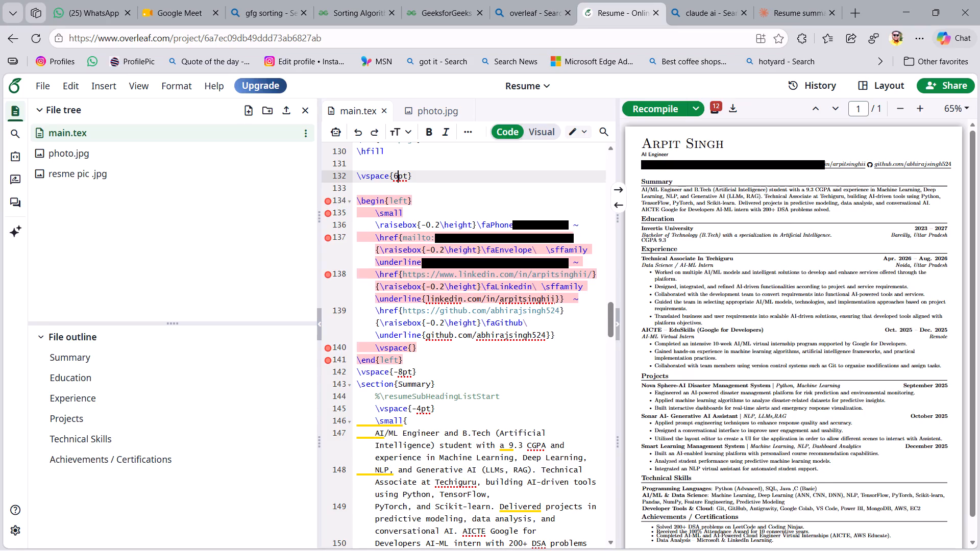
Locate the Summary heading's source from the preview and examine the spacing code through the Education and Experience sections.
triple_click(677, 173)
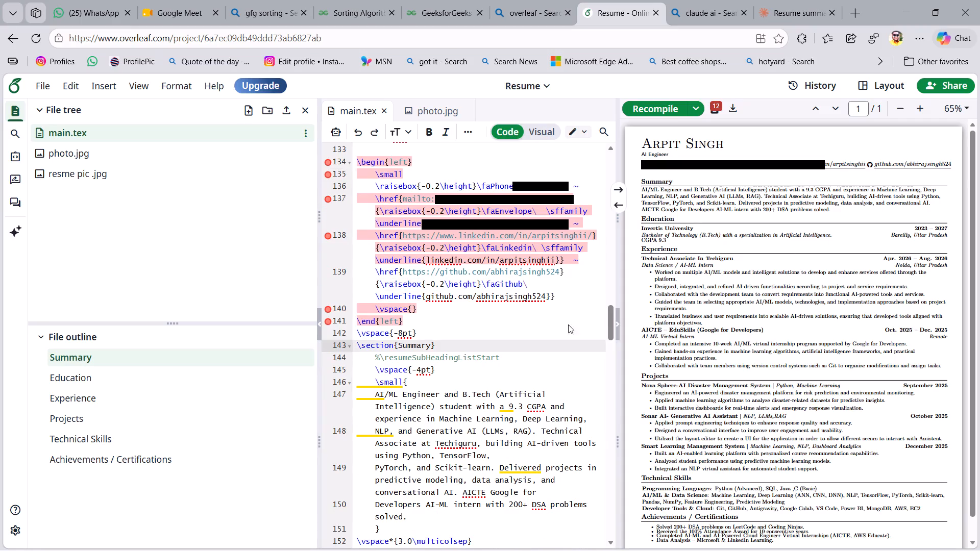
scroll(394, 367, down, 1)
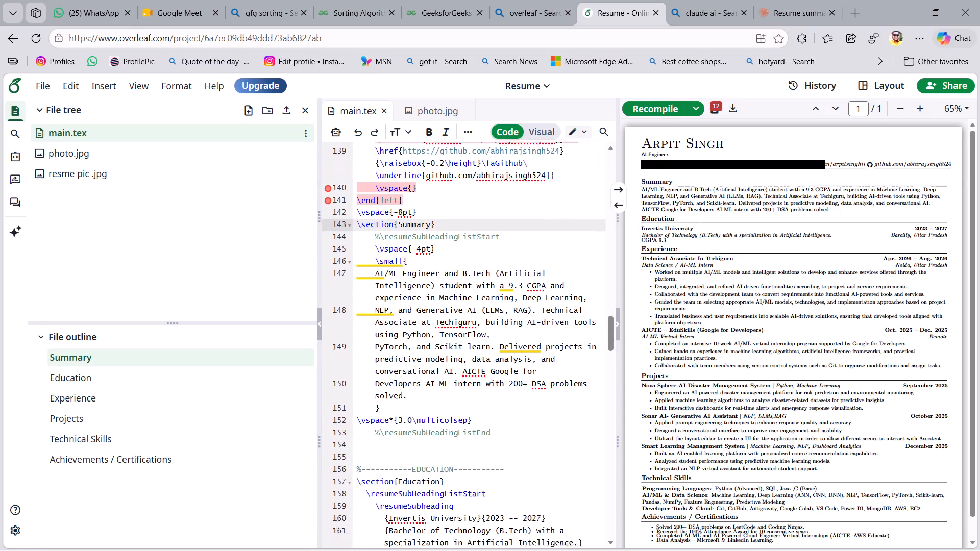
scroll(394, 367, down, 2)
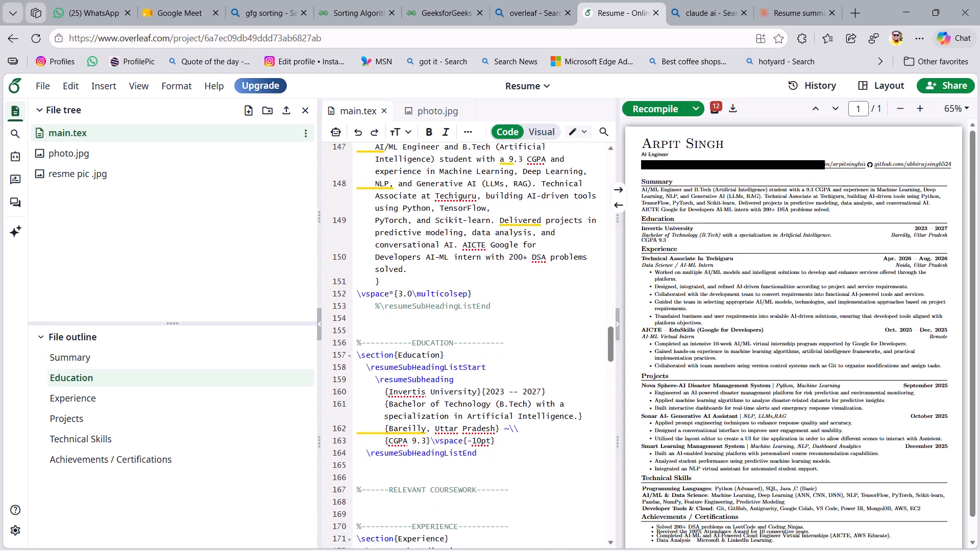
scroll(407, 399, down, 2)
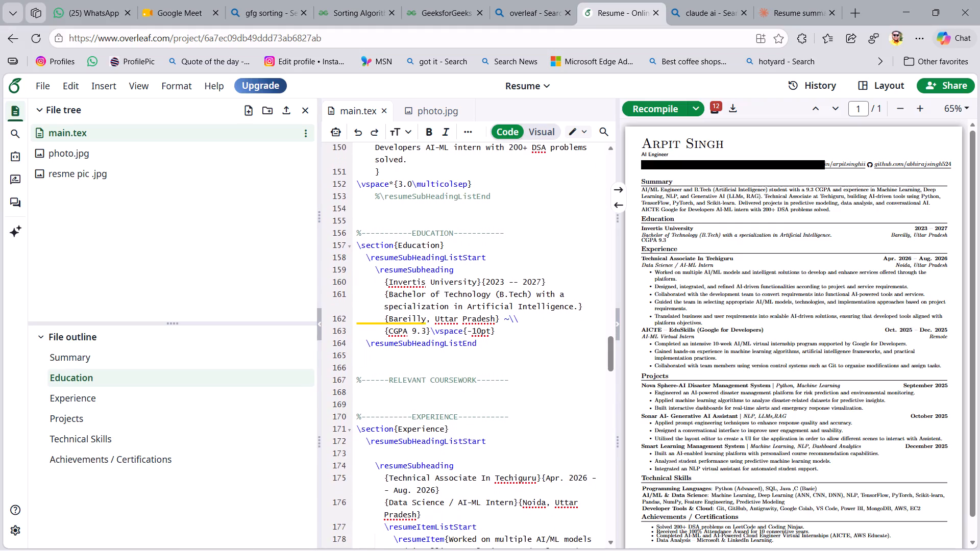
scroll(407, 399, up, 1)
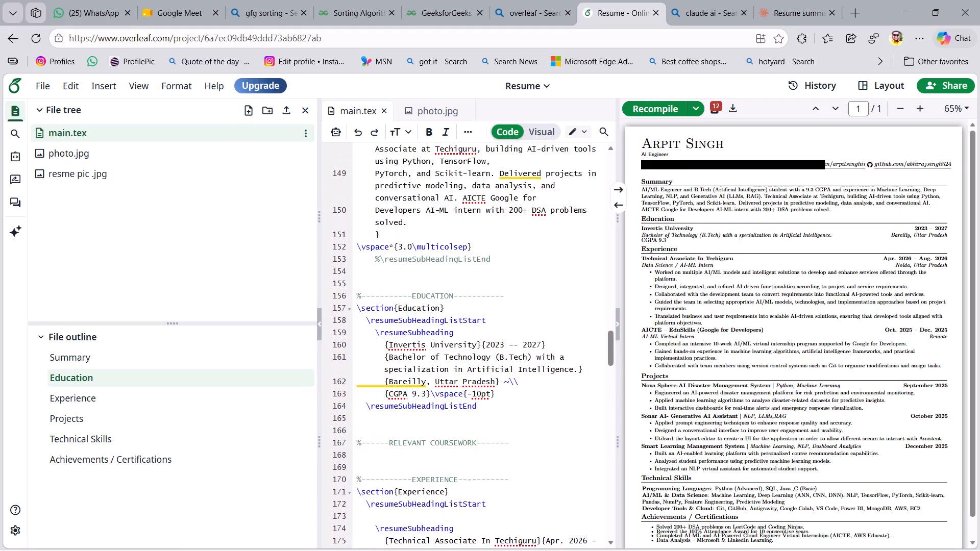
scroll(407, 399, up, 1)
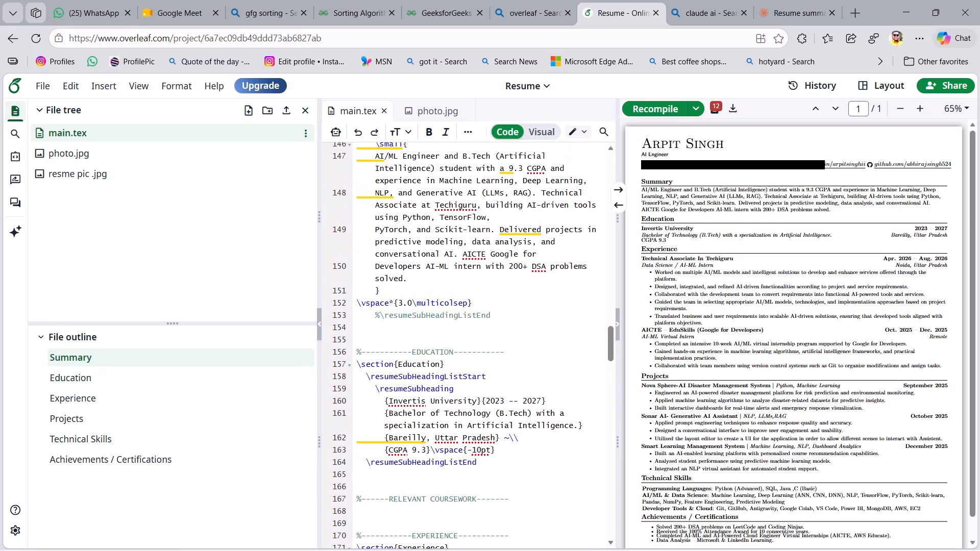
scroll(407, 399, up, 2)
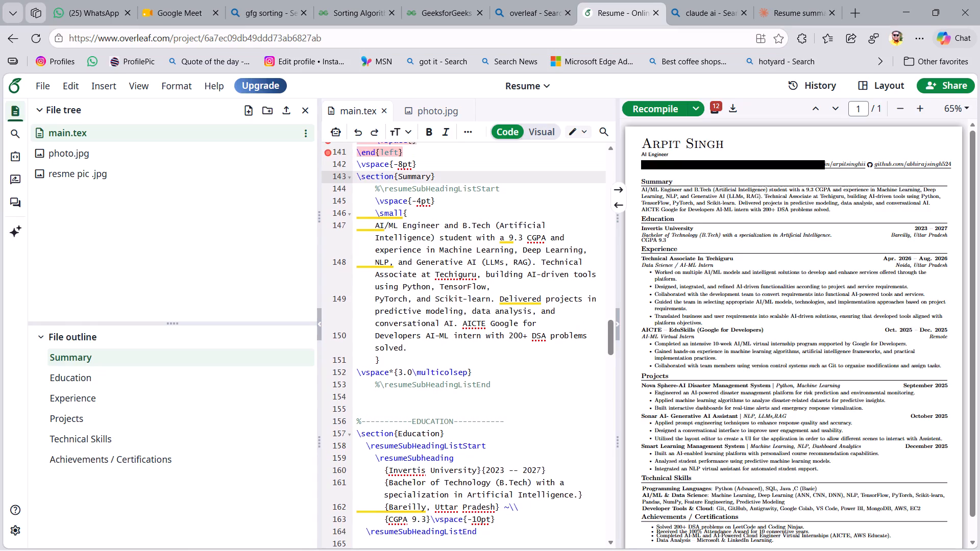
scroll(407, 399, up, 1)
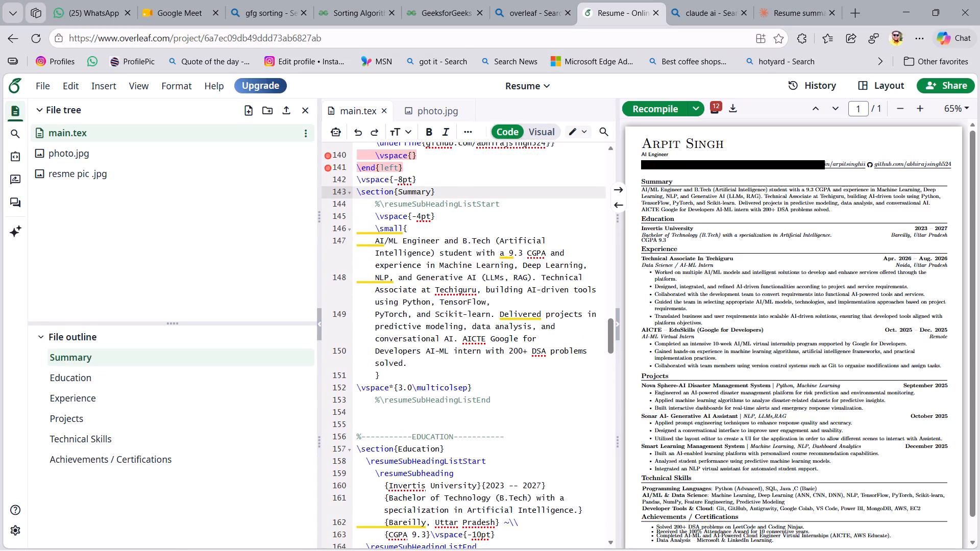
Set the \vspace directly above the Summary section to -15pt, trying -10pt first.
click(401, 179)
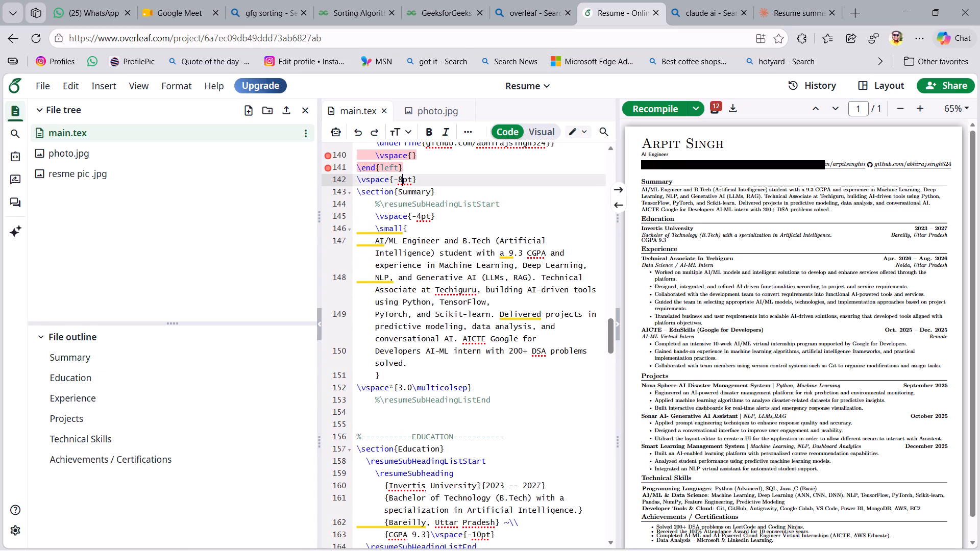
key(BackSpace)
text(10)
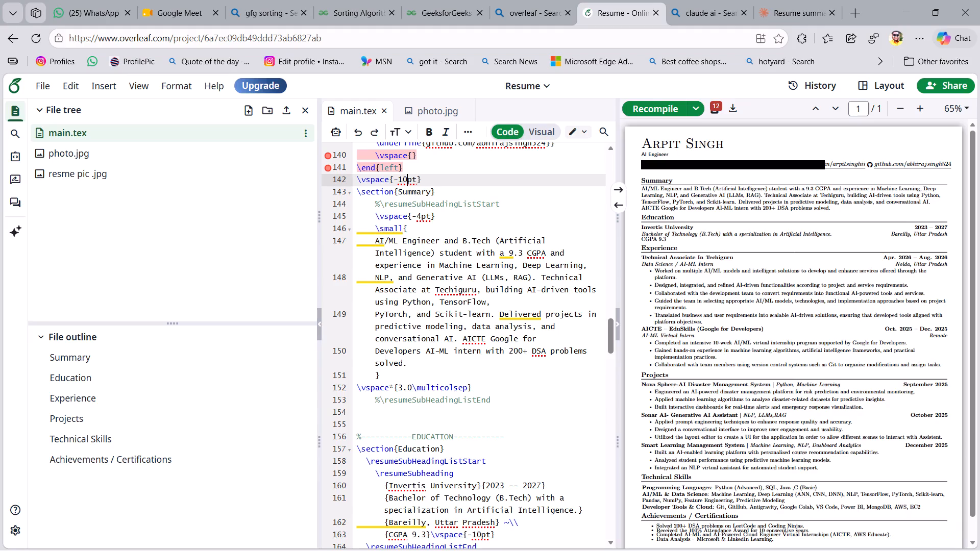
key(BackSpace)
key(BackSpace)
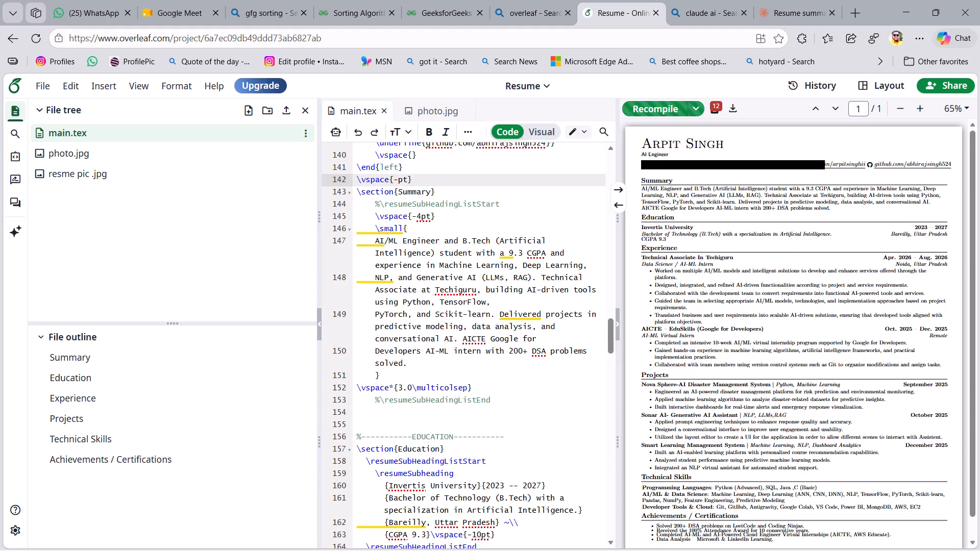
text(15)
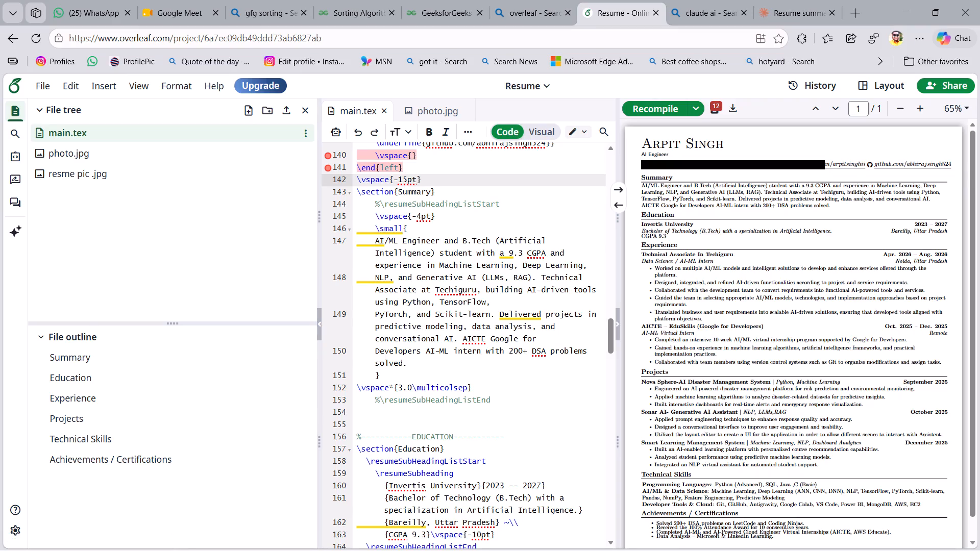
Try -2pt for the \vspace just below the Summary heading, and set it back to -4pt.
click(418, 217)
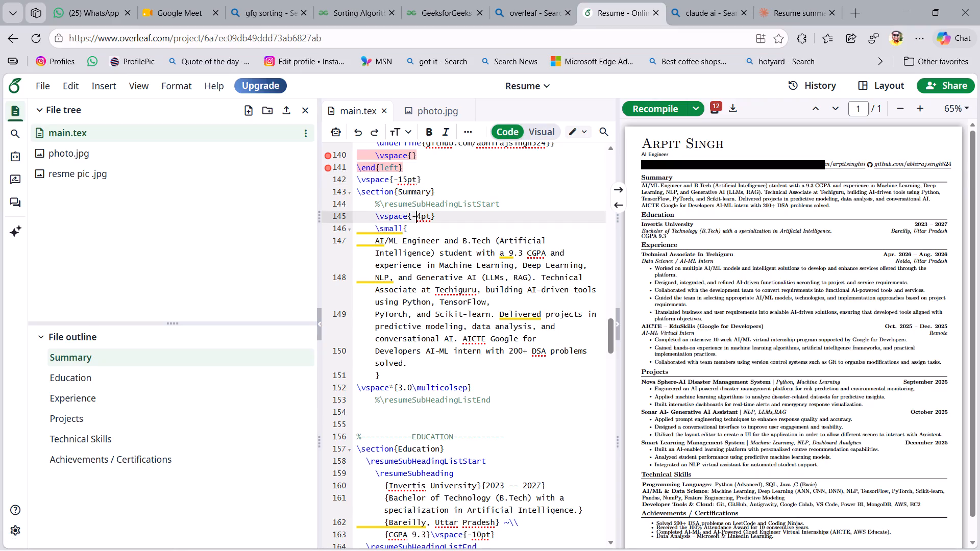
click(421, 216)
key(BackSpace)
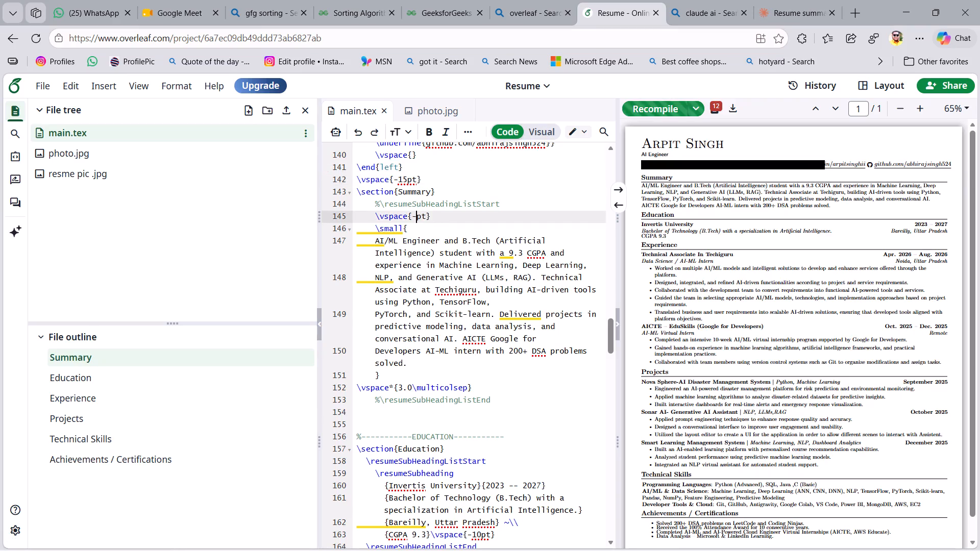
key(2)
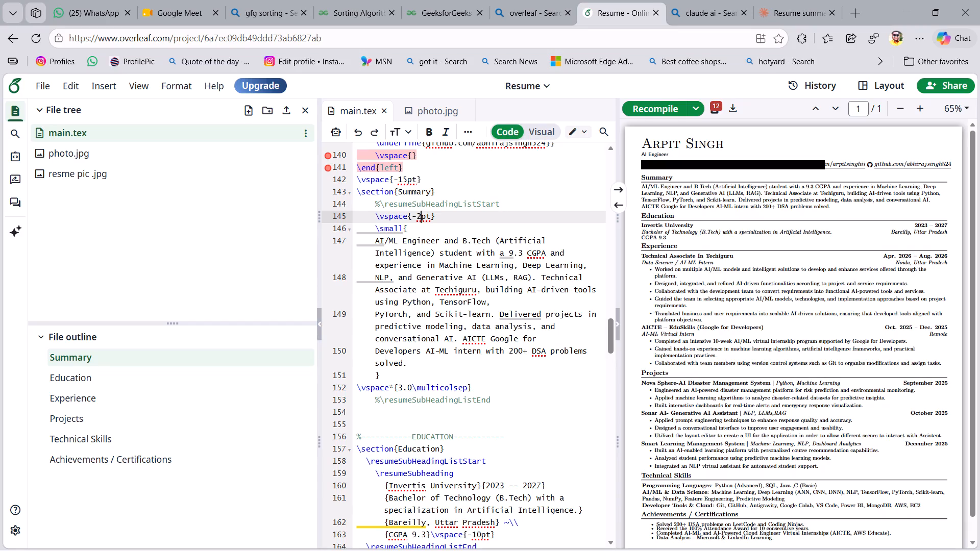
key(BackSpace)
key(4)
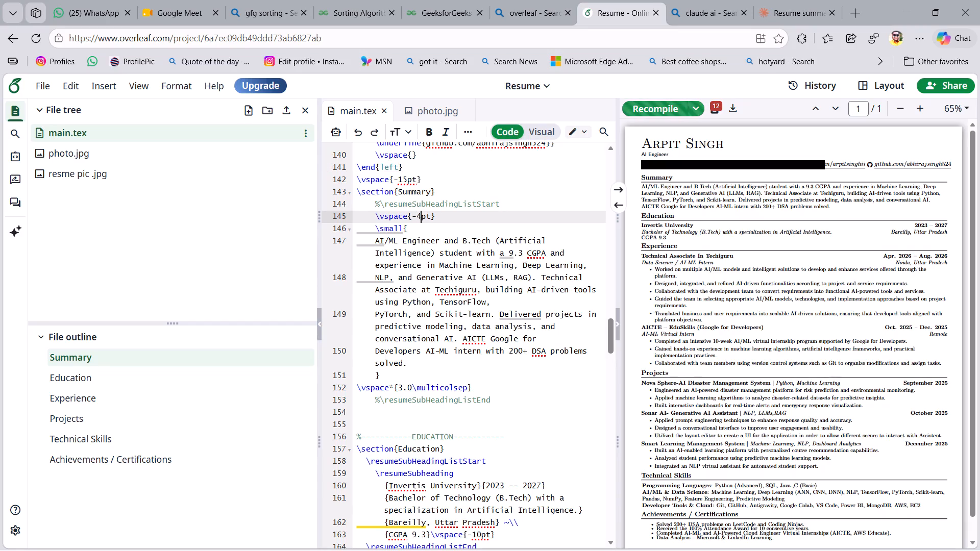
Set the \vspace just before the contact block to 8pt and check the header in the preview.
scroll(523, 267, up, 1)
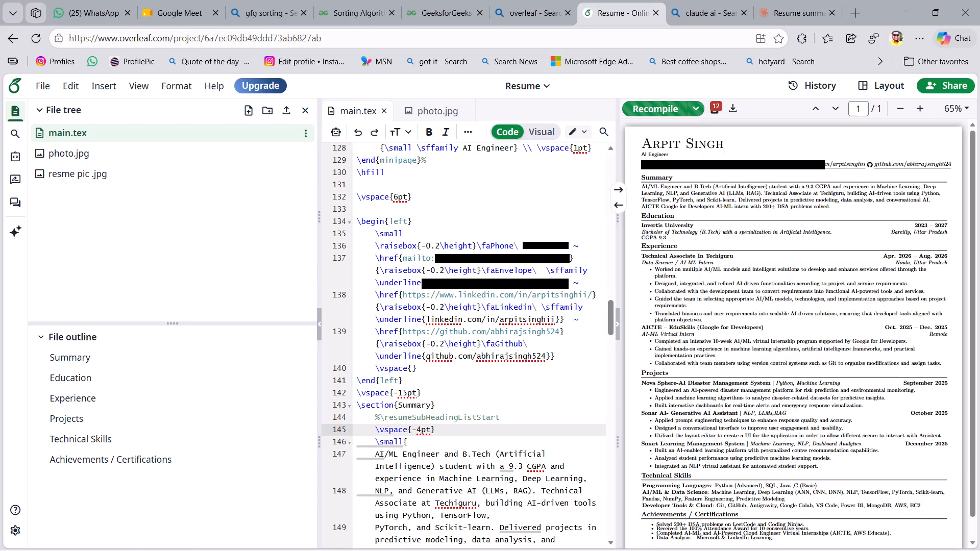
click(398, 197)
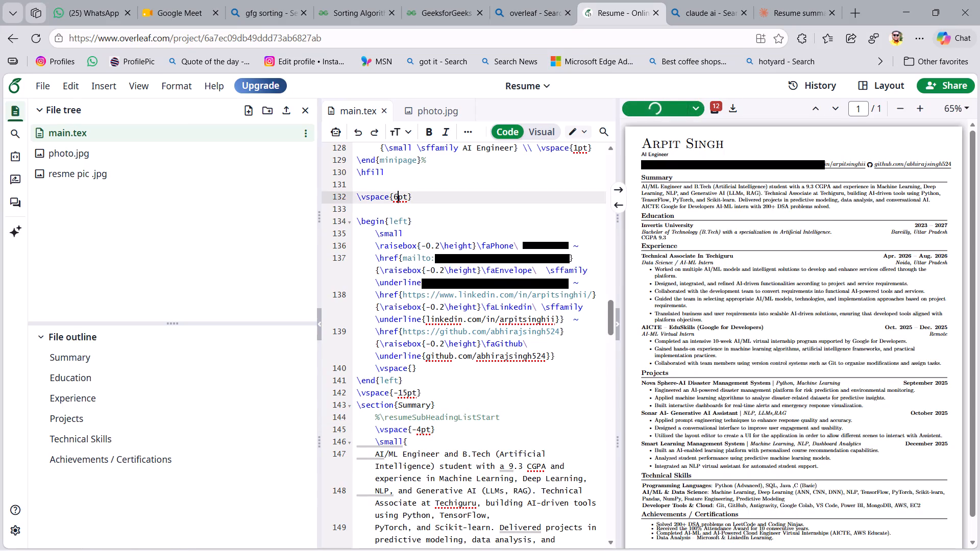
key(BackSpace)
key(8)
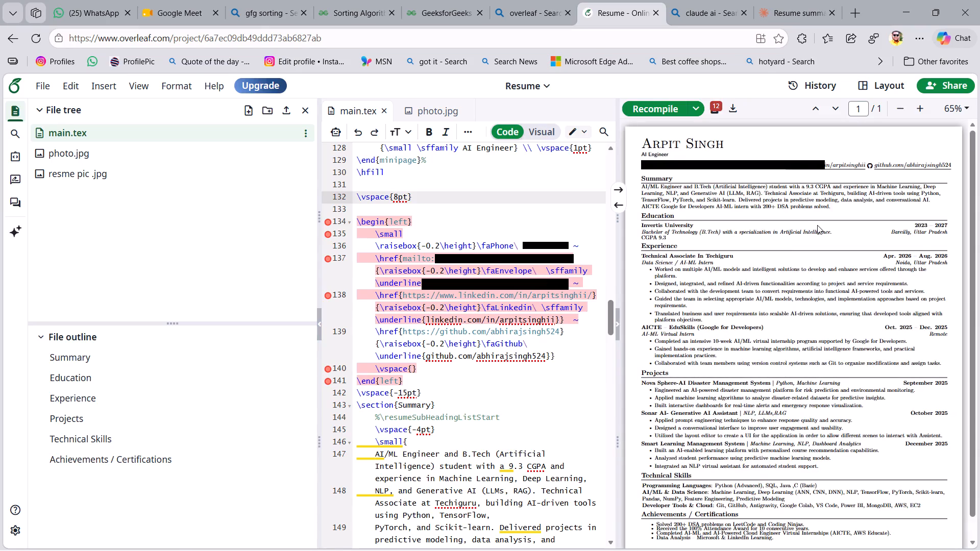
scroll(817, 225, up, 1)
scroll(817, 225, down, 1)
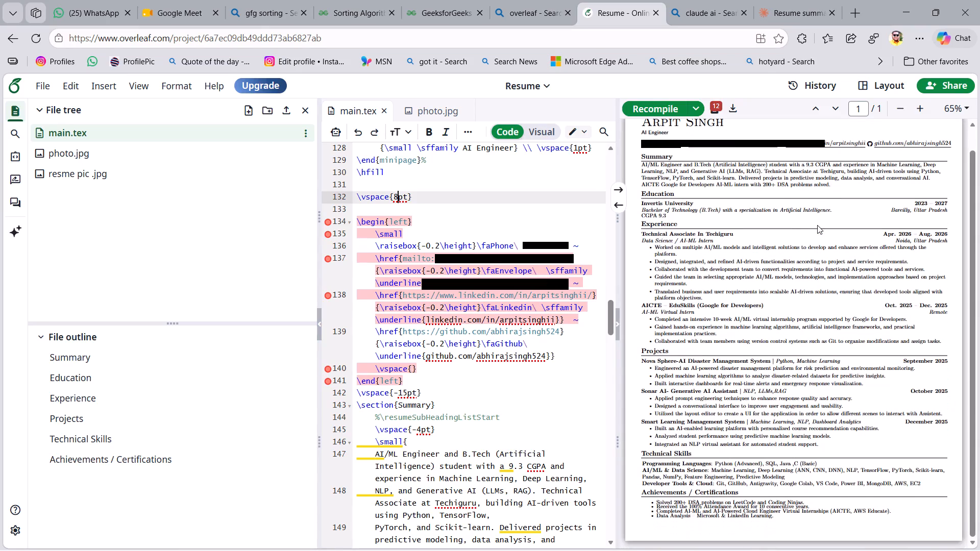
Set the \vspace directly above the Summary section to -20pt.
scroll(513, 347, down, 2)
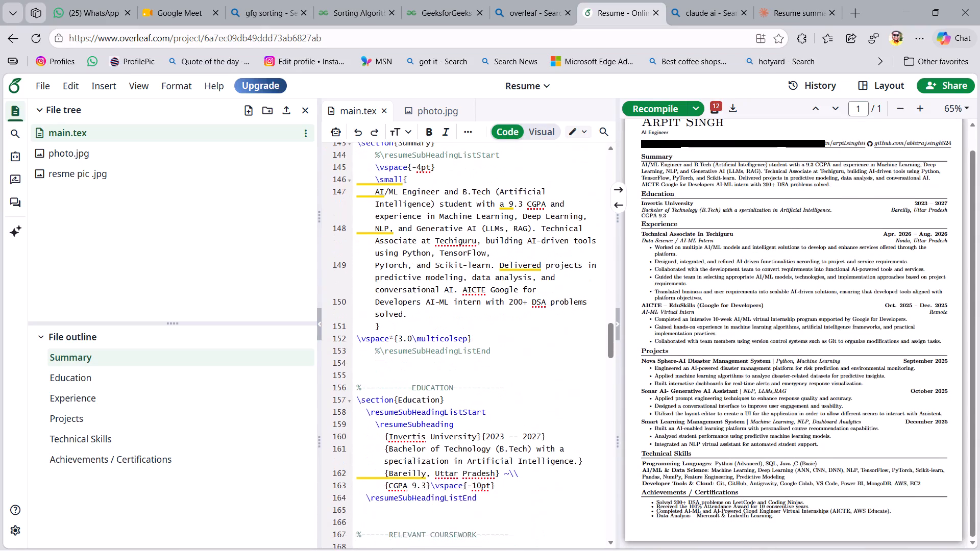
scroll(513, 347, up, 1)
scroll(452, 379, up, 1)
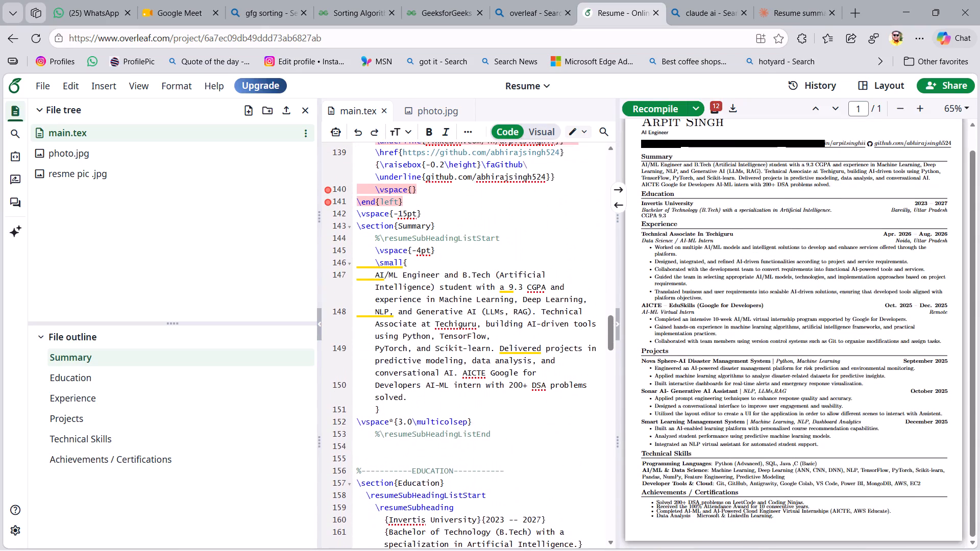
drag(406, 217, 404, 216)
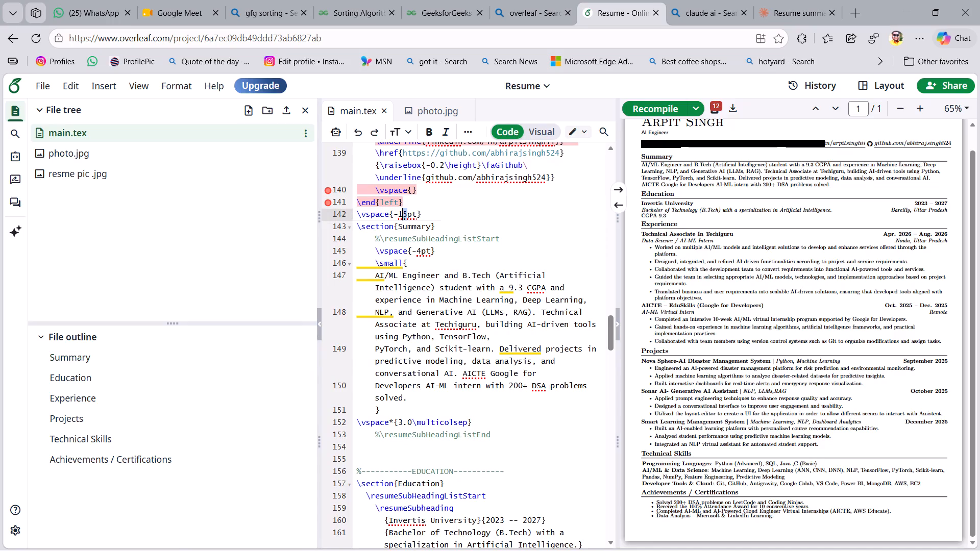
drag(404, 216, 399, 216)
text(20)
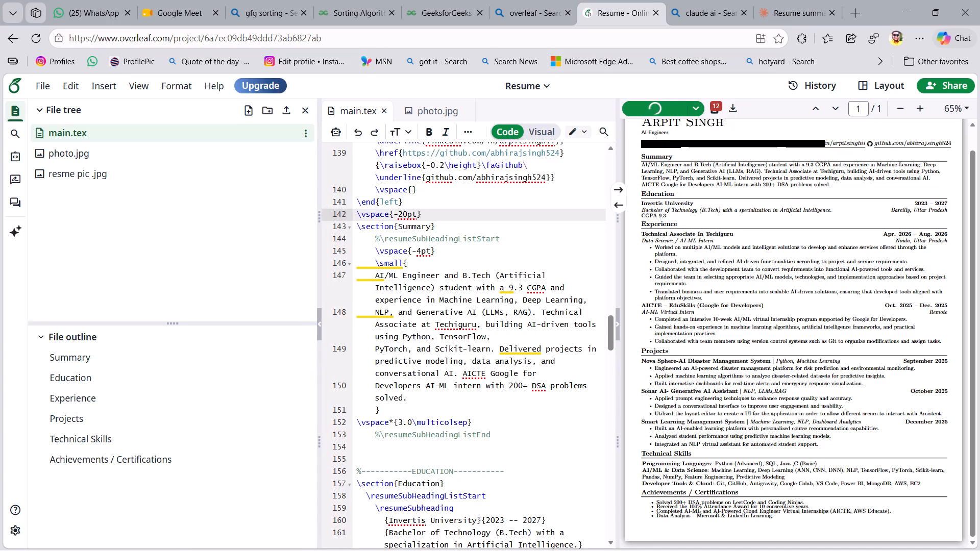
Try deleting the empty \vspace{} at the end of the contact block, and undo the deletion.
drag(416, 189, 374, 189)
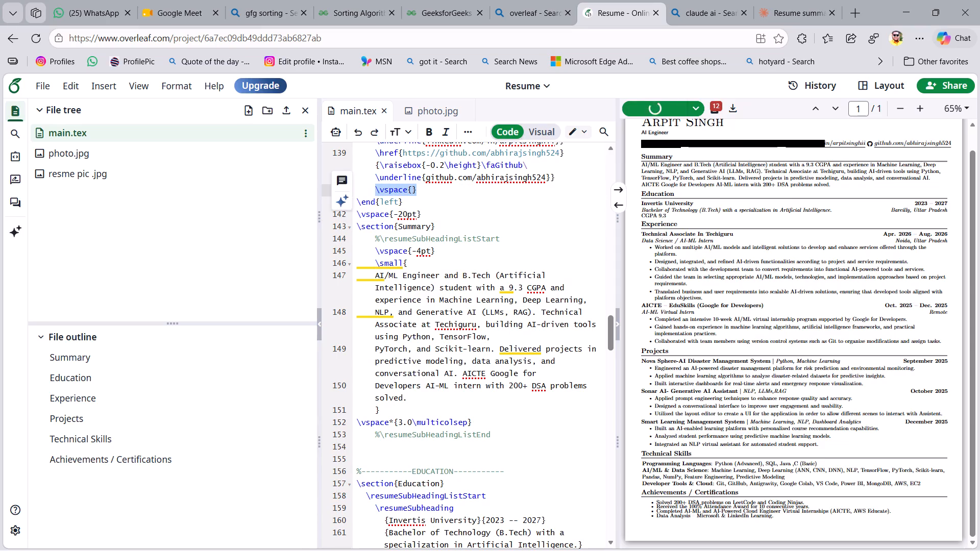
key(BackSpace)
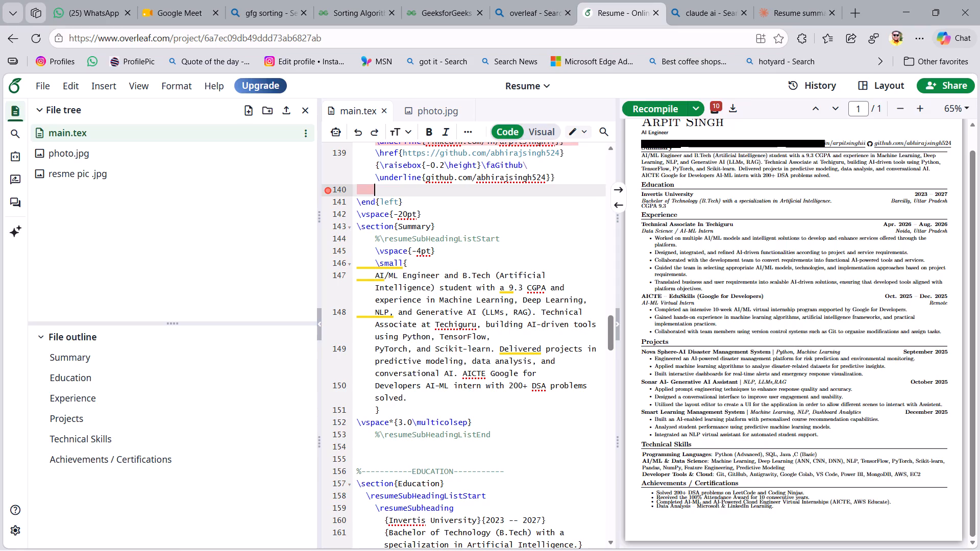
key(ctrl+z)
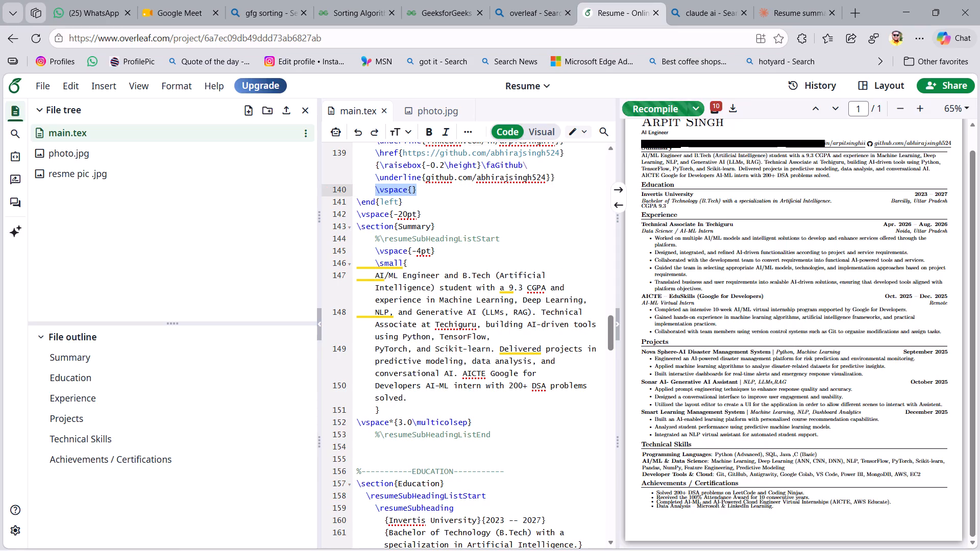
Set the empty \vspace{} at the end of the contact block to 1pt, trying 2pt first.
click(412, 189)
key(2)
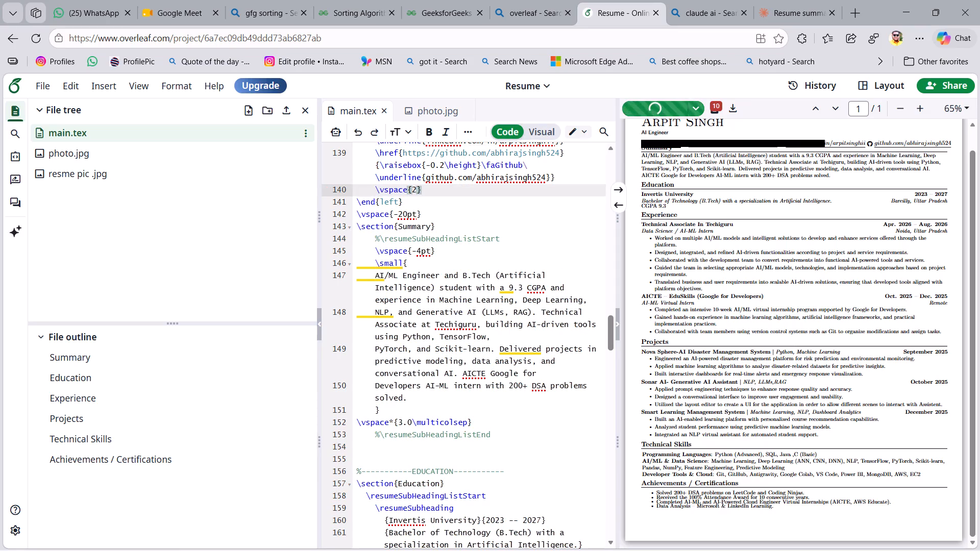
key(p)
key(t)
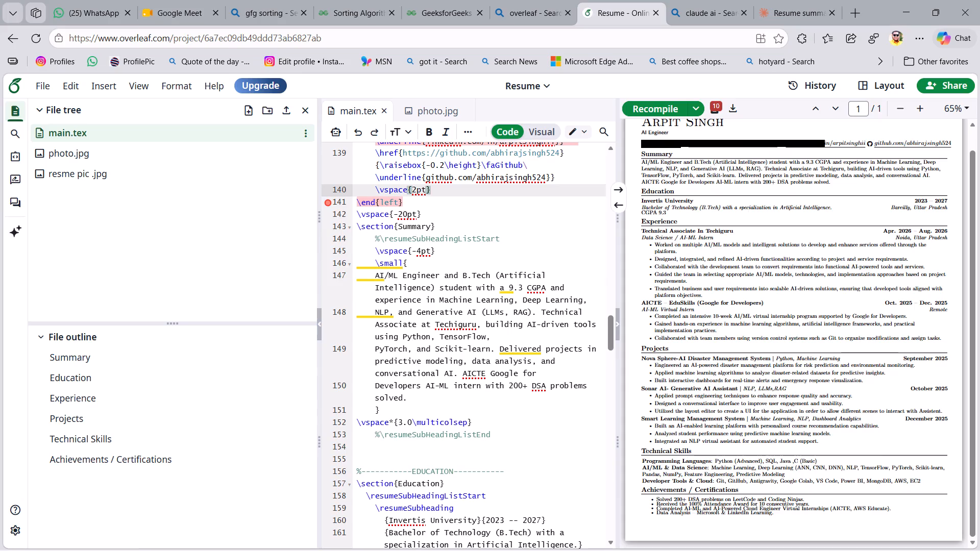
click(416, 186)
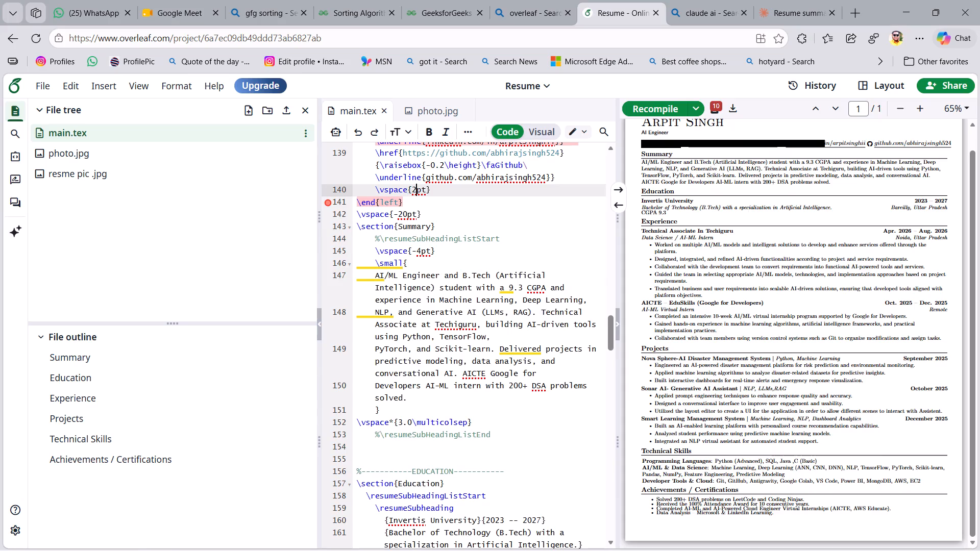
key(BackSpace)
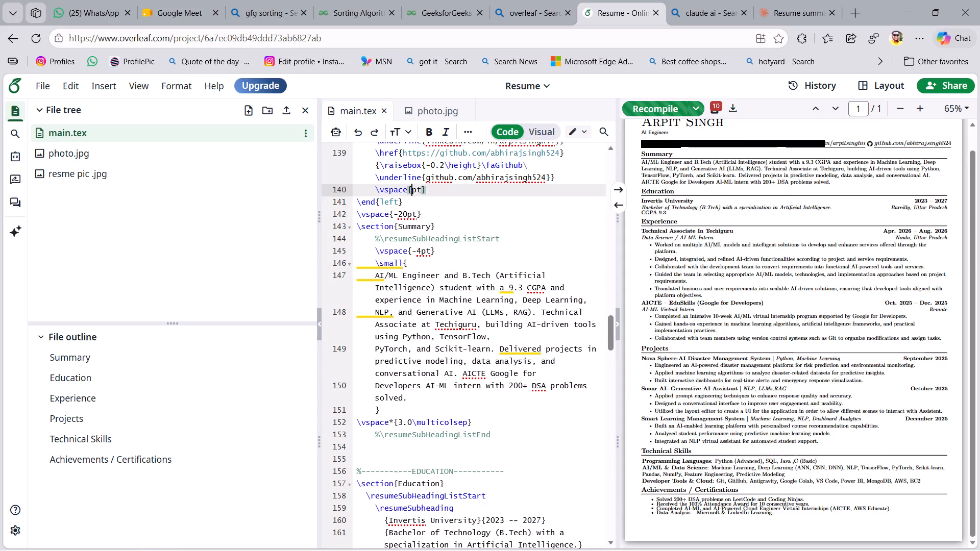
key(1)
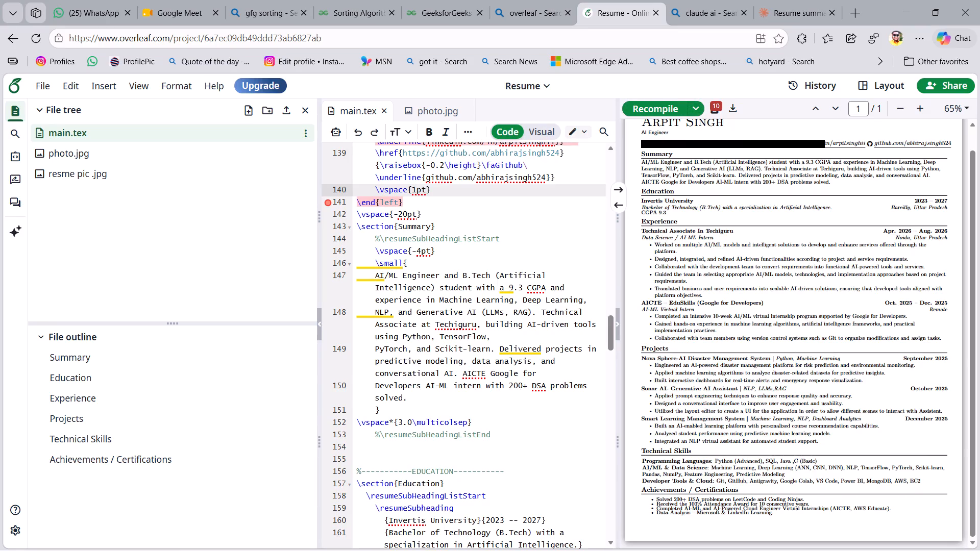
Examine the contact line and Summary spacing in the compiled preview, including a close-up of the header, and compare it with the source.
scroll(826, 258, up, 2)
scroll(826, 258, down, 2)
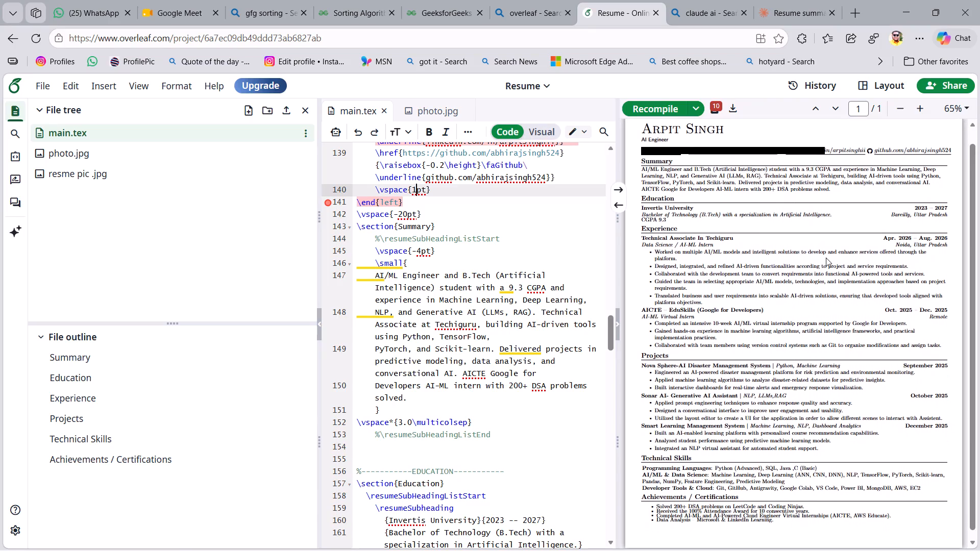
scroll(826, 258, down, 2)
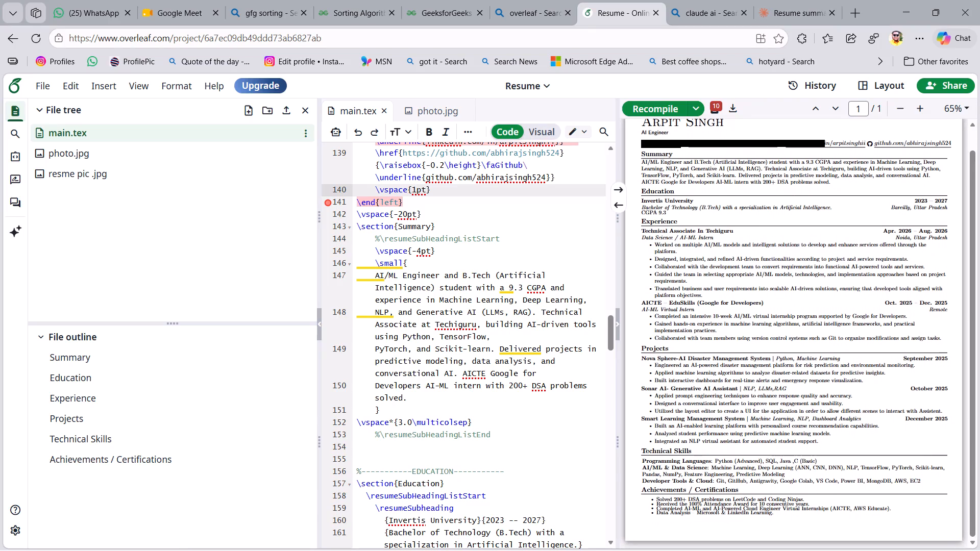
scroll(826, 258, up, 1)
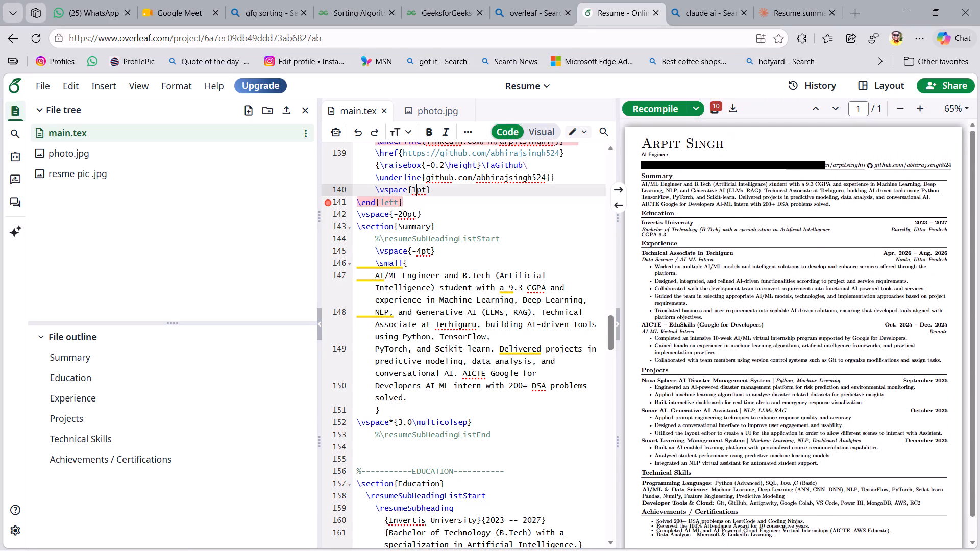
ctrl+scroll(708, 190, up, 3)
scroll(708, 190, up, 1)
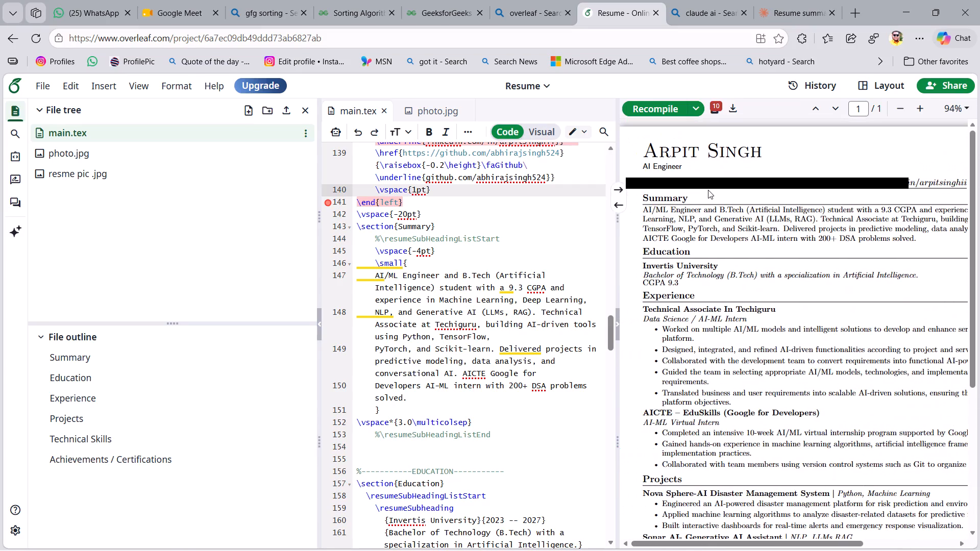
scroll(708, 190, down, 3)
scroll(708, 190, up, 4)
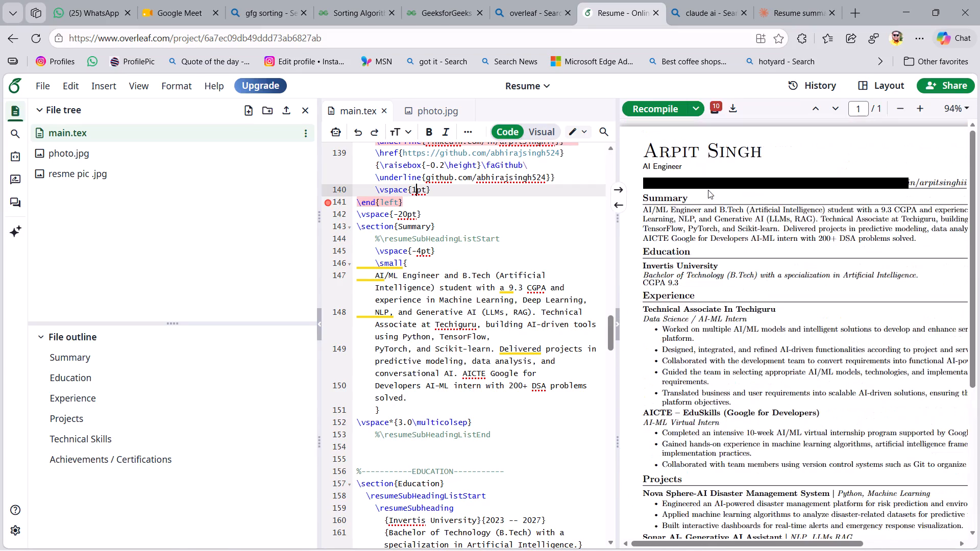
scroll(708, 190, up, 1)
ctrl+scroll(708, 190, down, 2)
scroll(708, 190, up, 1)
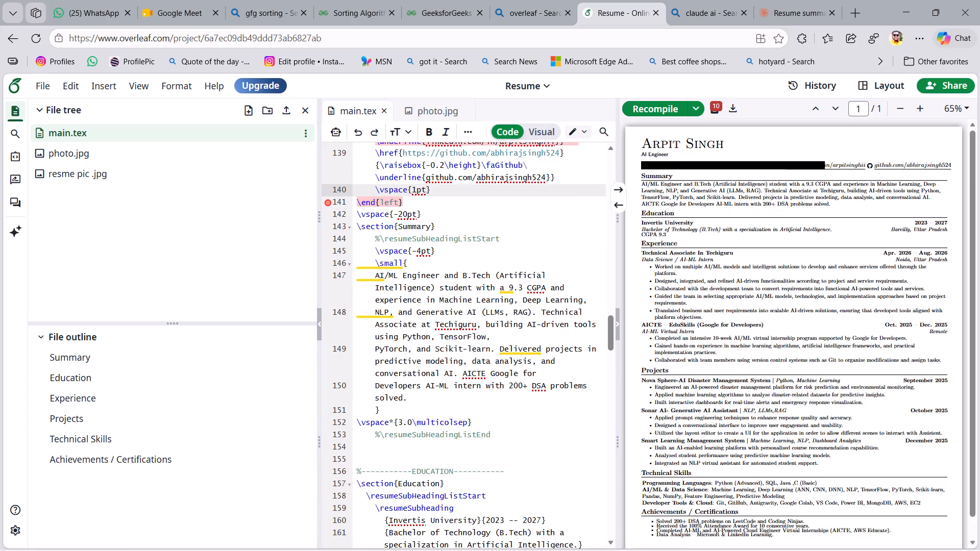
scroll(494, 221, up, 5)
scroll(494, 221, down, 5)
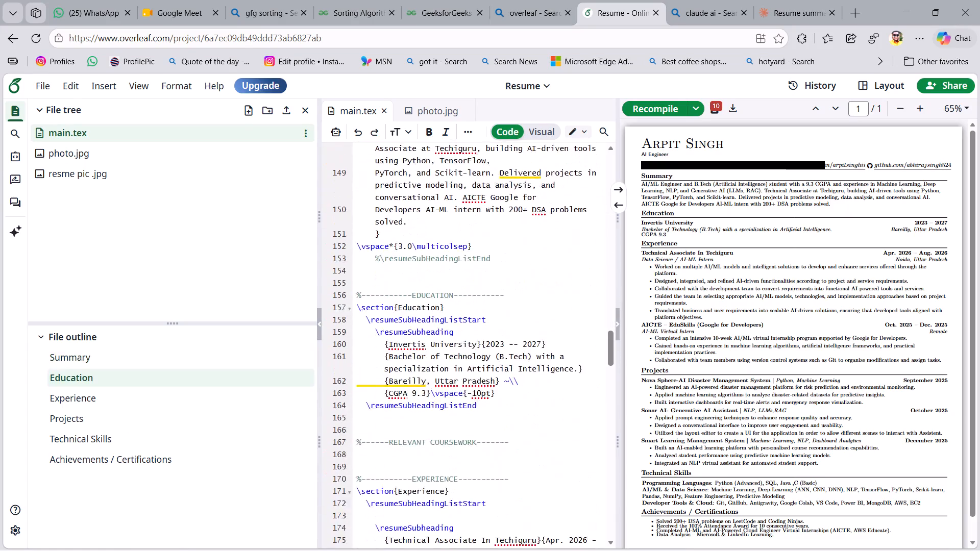
scroll(494, 221, down, 1)
scroll(494, 221, up, 3)
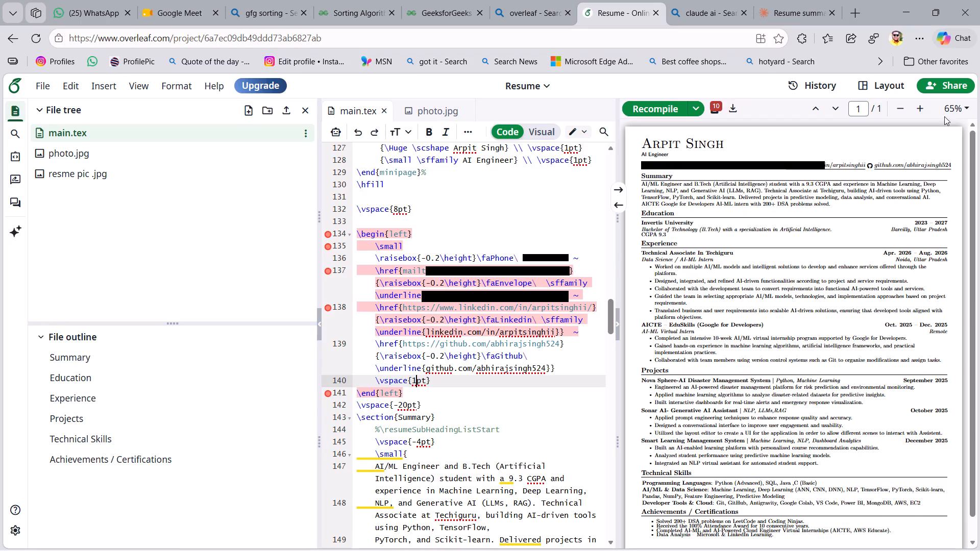
Download the compiled resume as a PDF.
click(947, 91)
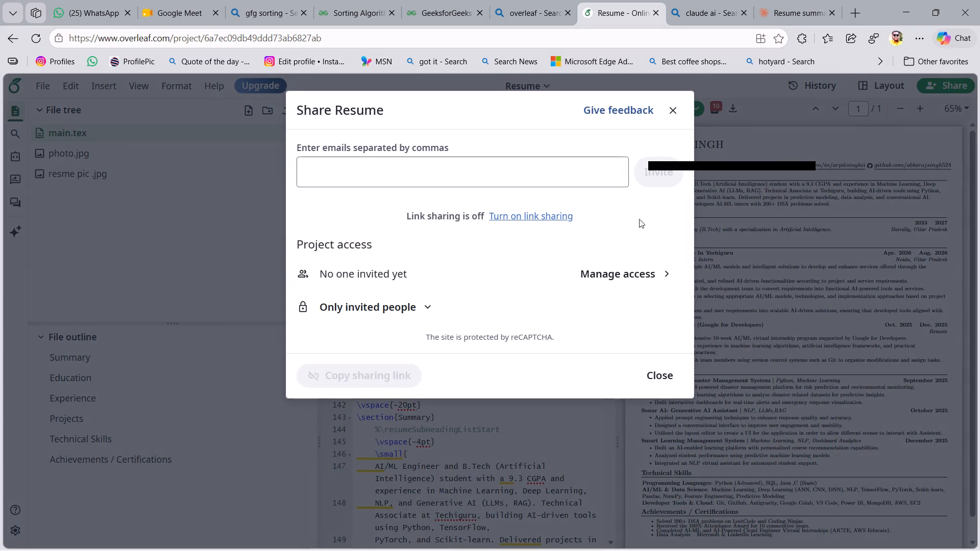
click(664, 117)
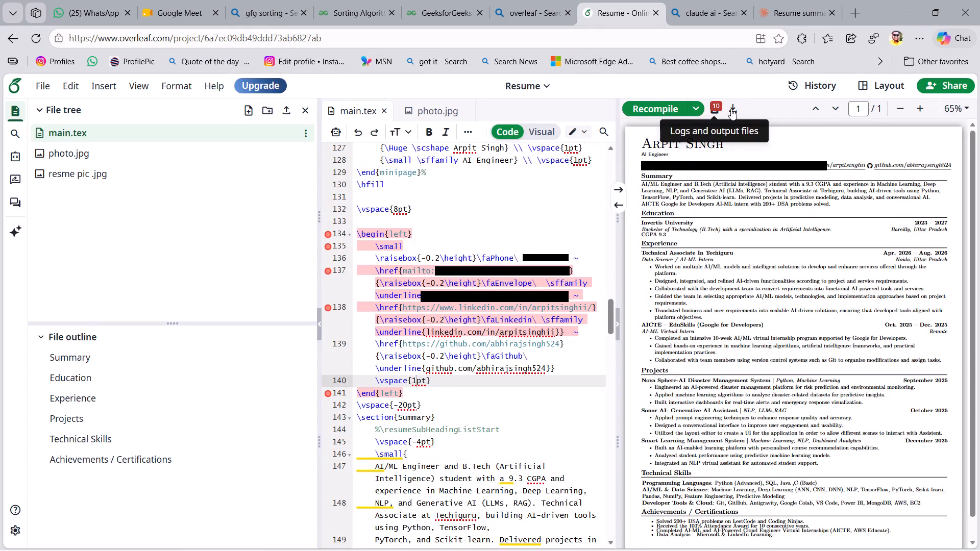
click(731, 109)
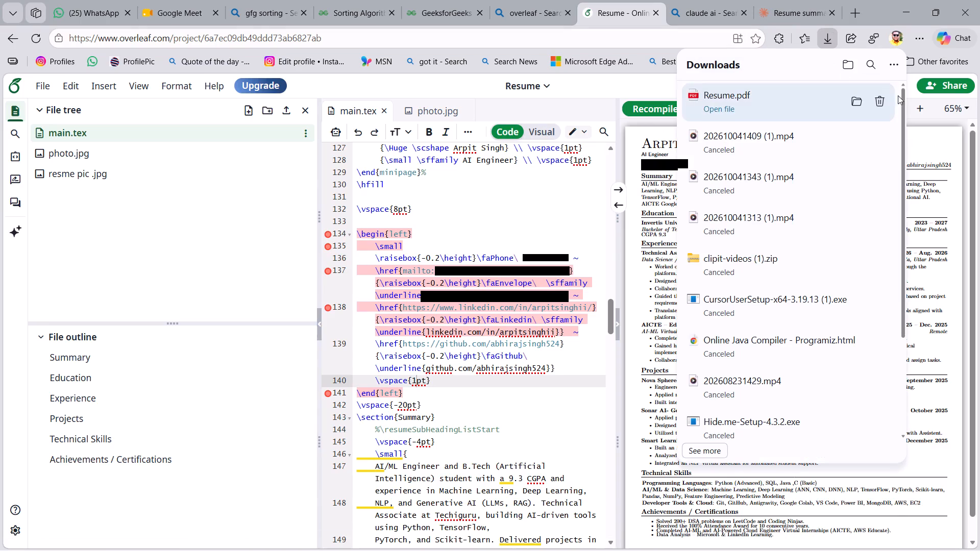
click(937, 121)
Review the compiled resume page and the source from the contact block through Projects, Technical Skills and Achievements, returning to the Education section.
scroll(875, 158, down, 1)
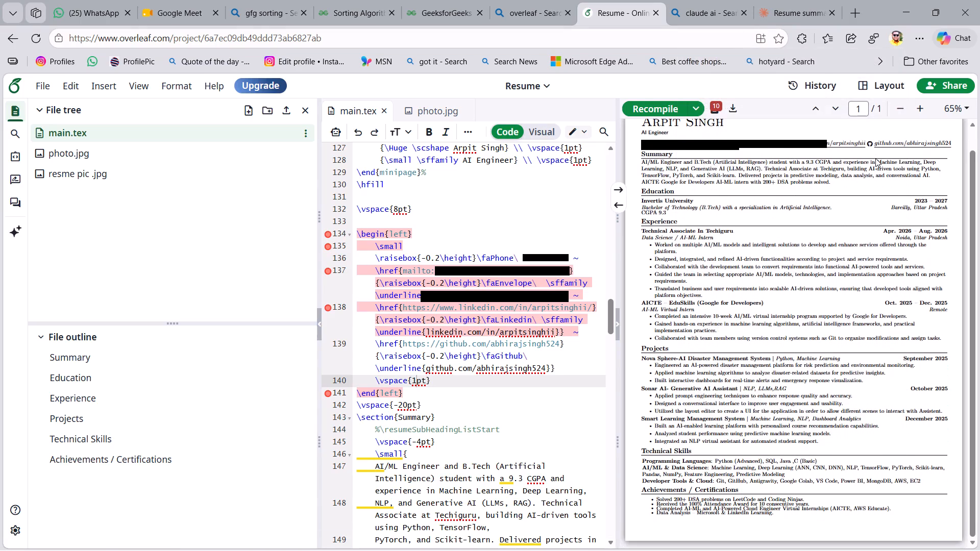
scroll(875, 158, down, 1)
scroll(875, 158, up, 2)
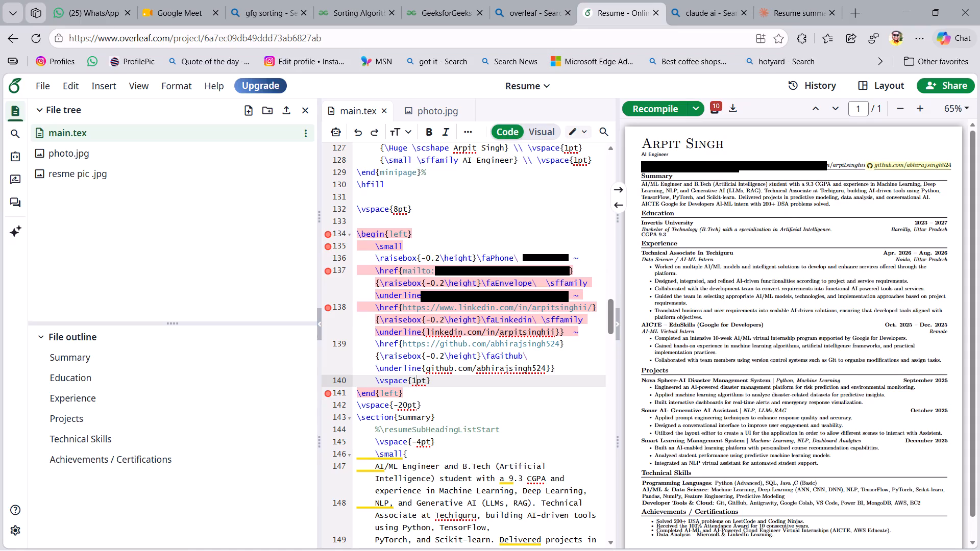
scroll(905, 196, down, 1)
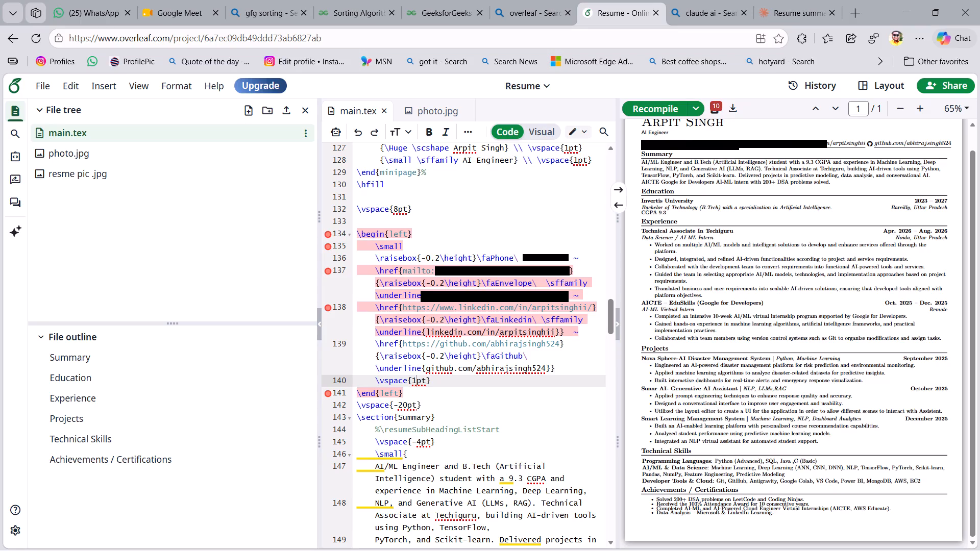
scroll(557, 460, down, 1)
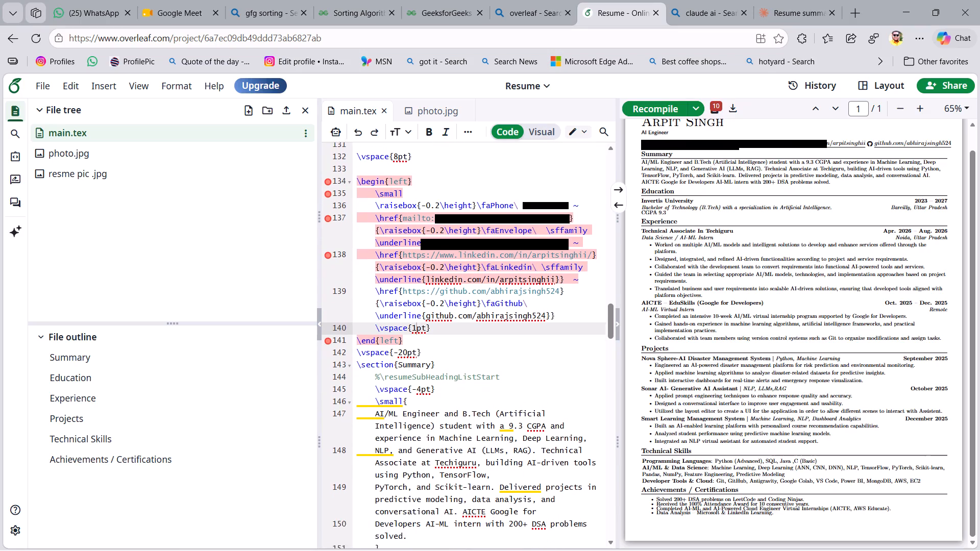
scroll(450, 425, down, 9)
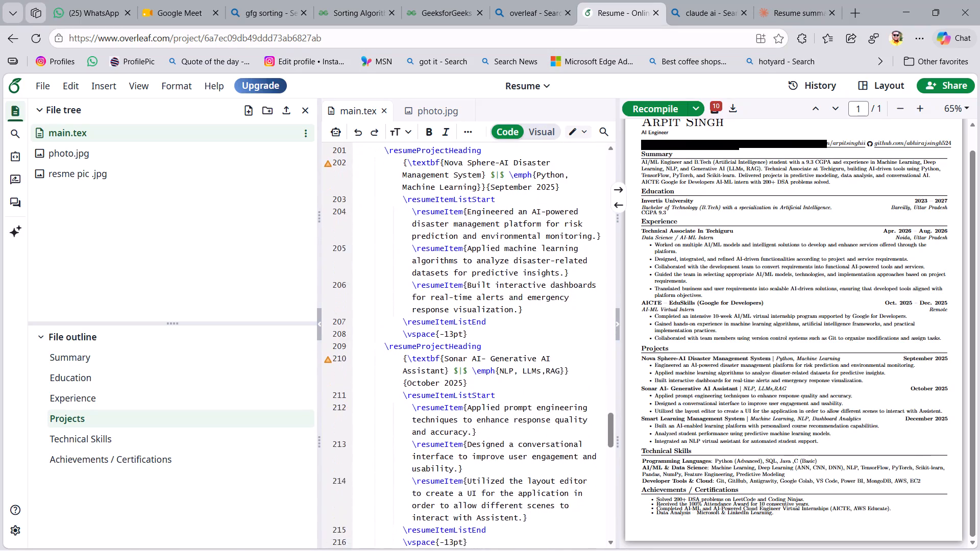
scroll(450, 425, down, 1)
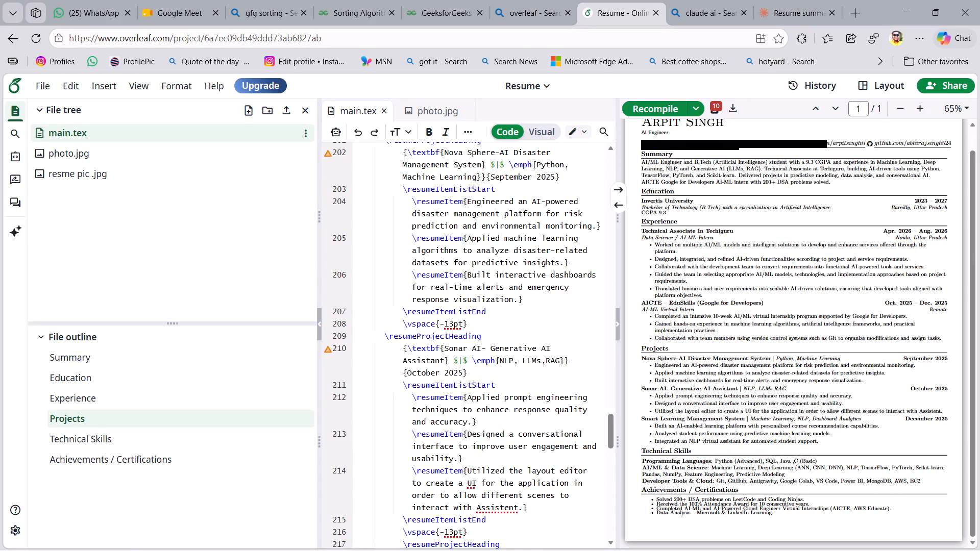
scroll(571, 269, down, 7)
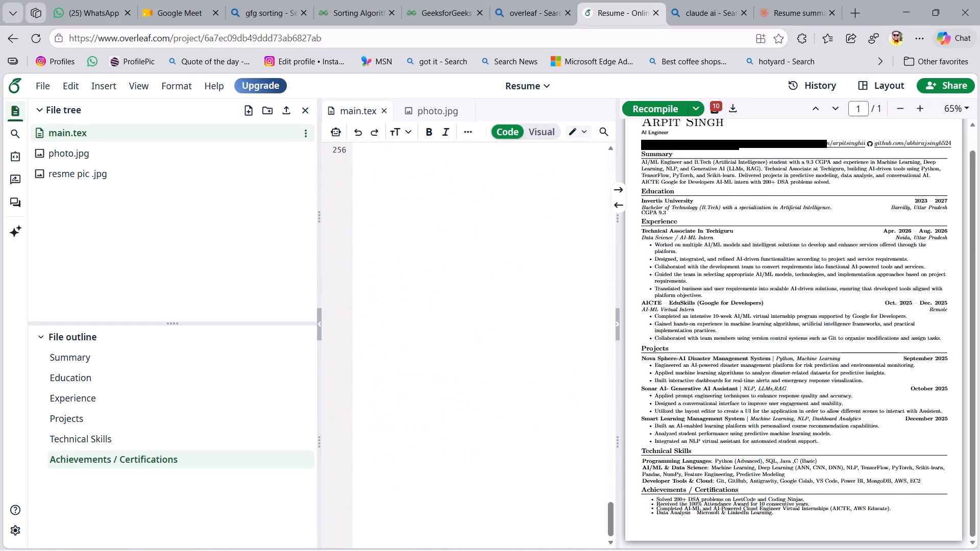
scroll(571, 269, down, 1)
scroll(571, 269, up, 6)
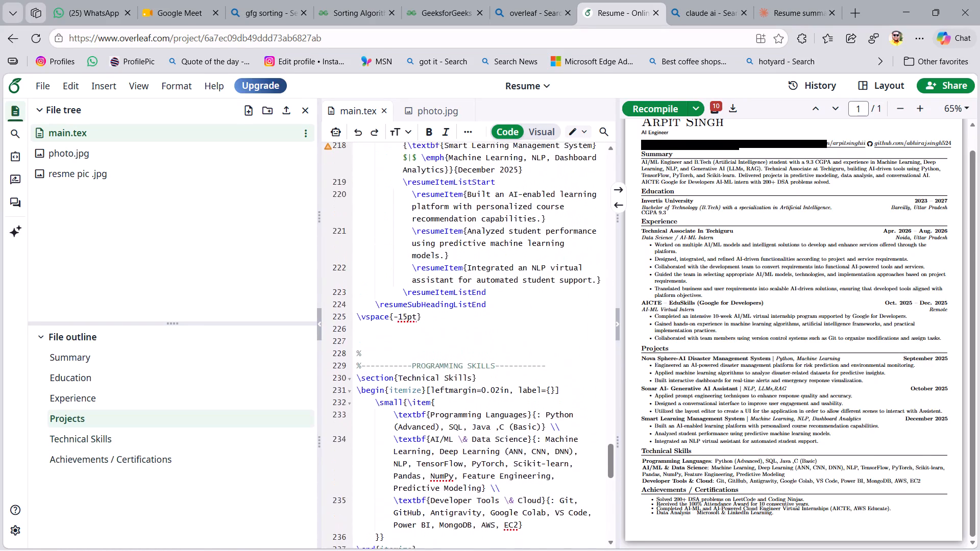
scroll(571, 269, up, 3)
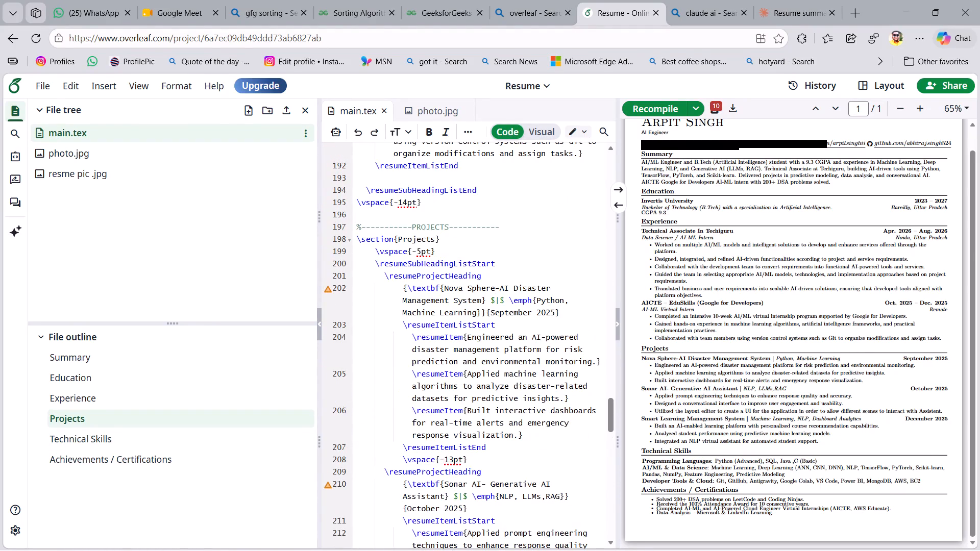
click(662, 227)
scroll(713, 217, up, 1)
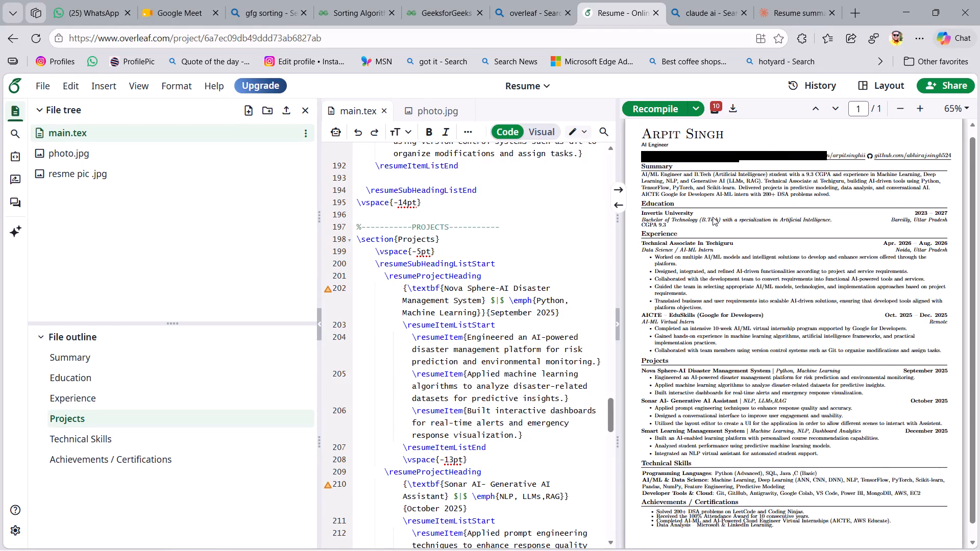
scroll(713, 217, up, 1)
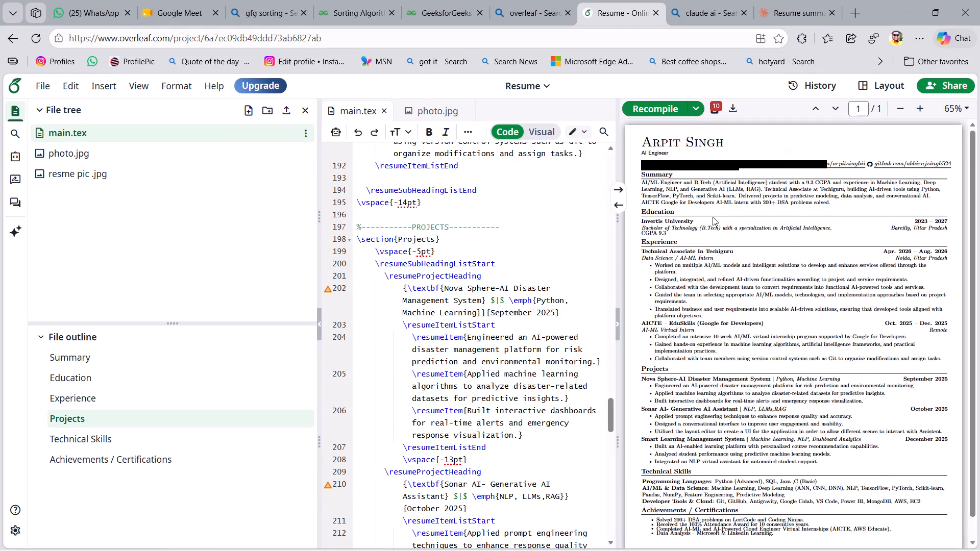
scroll(568, 231, up, 4)
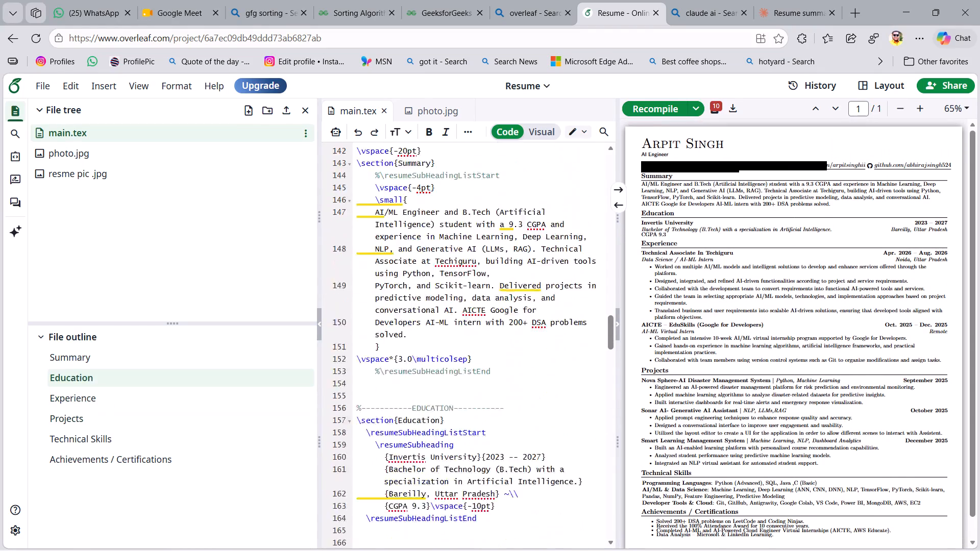
Remove the \sffamily font command from the email and LinkedIn entries in the header's contact block.
scroll(568, 231, up, 4)
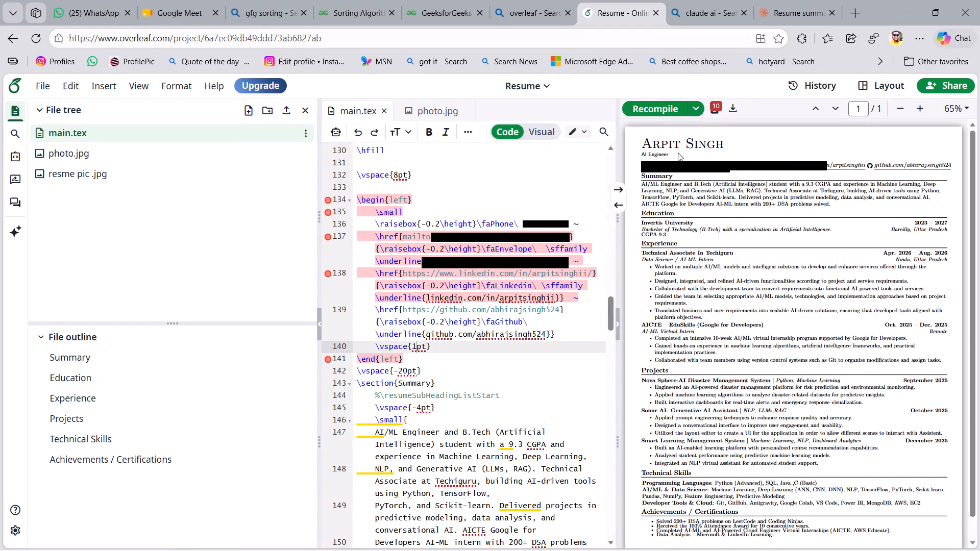
click(678, 153)
click(673, 162)
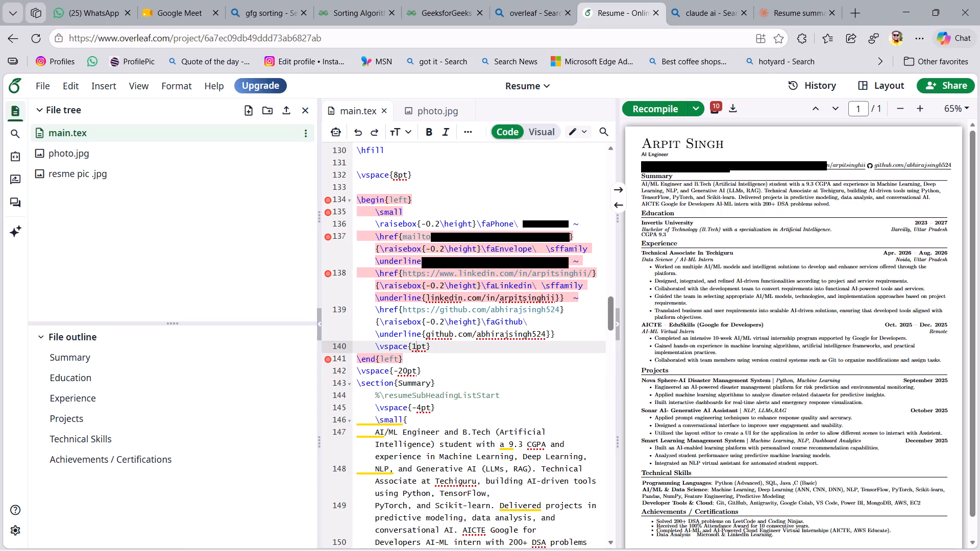
click(673, 162)
drag(546, 249, 554, 248)
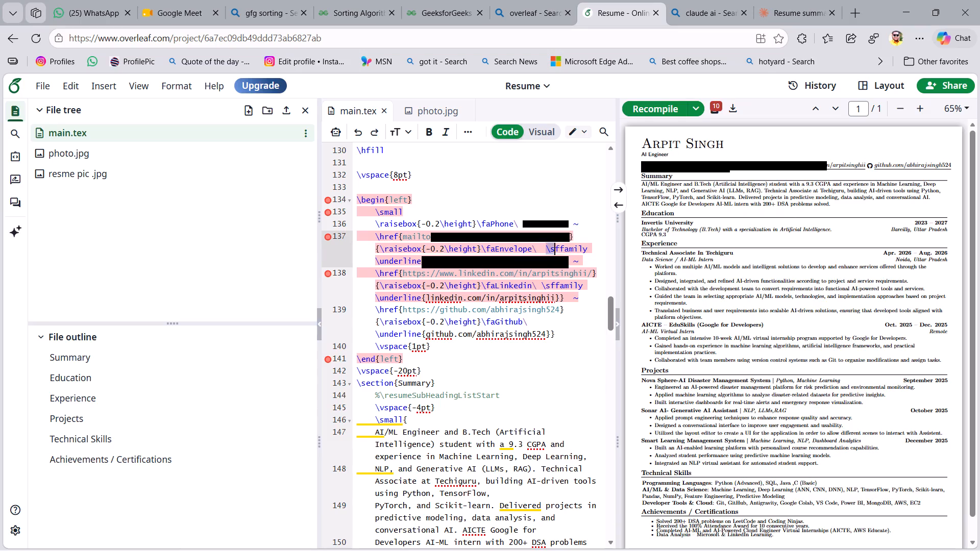
drag(554, 248, 595, 245)
key(BackSpace)
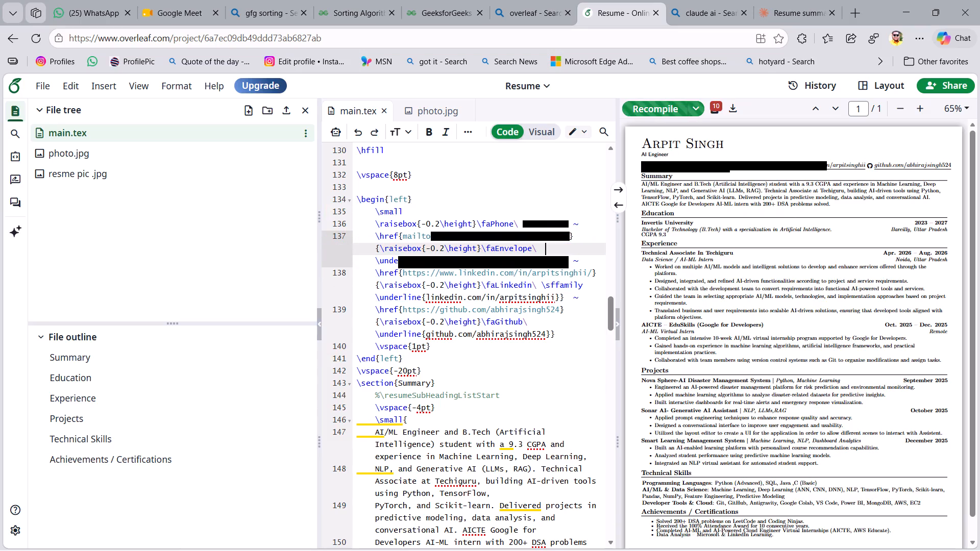
drag(541, 285, 580, 285)
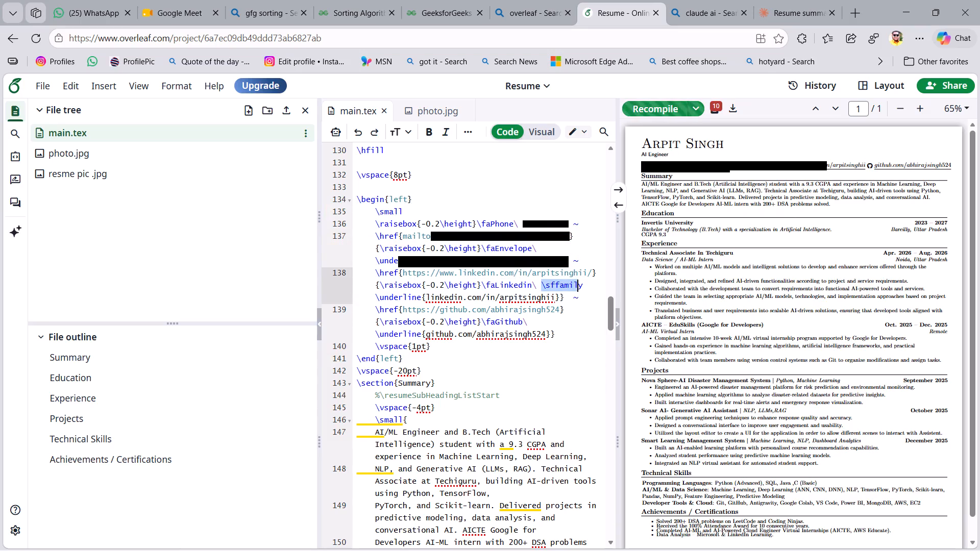
drag(580, 285, 581, 285)
key(BackSpace)
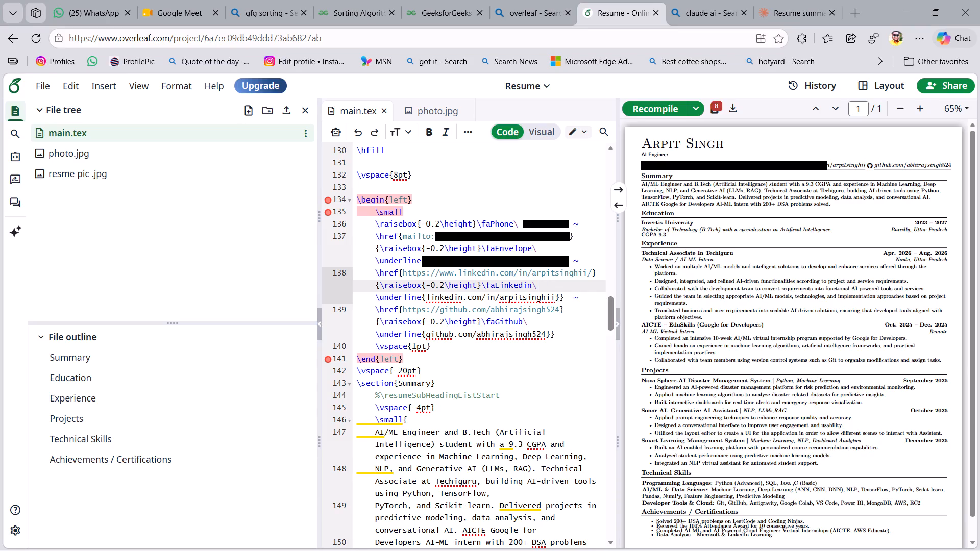
click(477, 338)
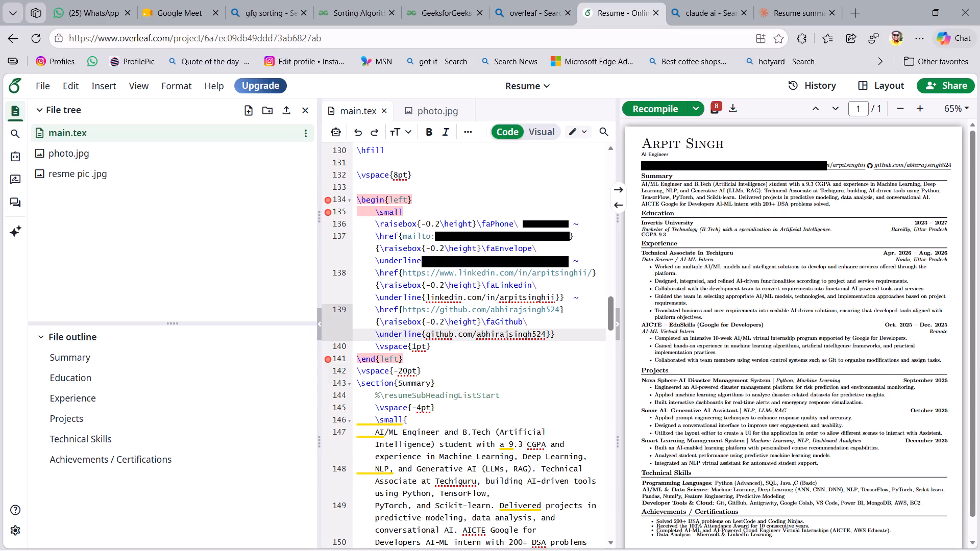
Review the Experience section's source alongside the compiled resume page.
scroll(660, 335, down, 1)
scroll(560, 384, down, 5)
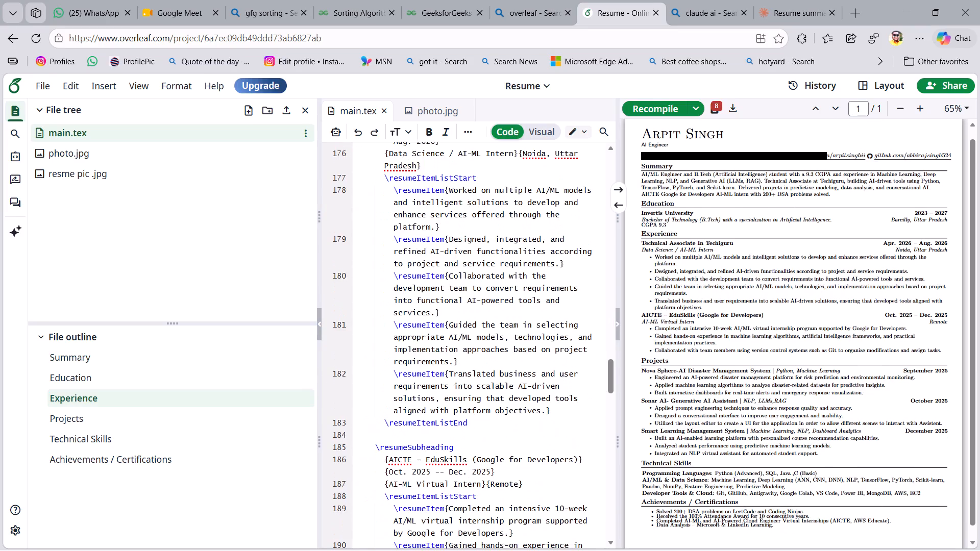
scroll(560, 384, up, 2)
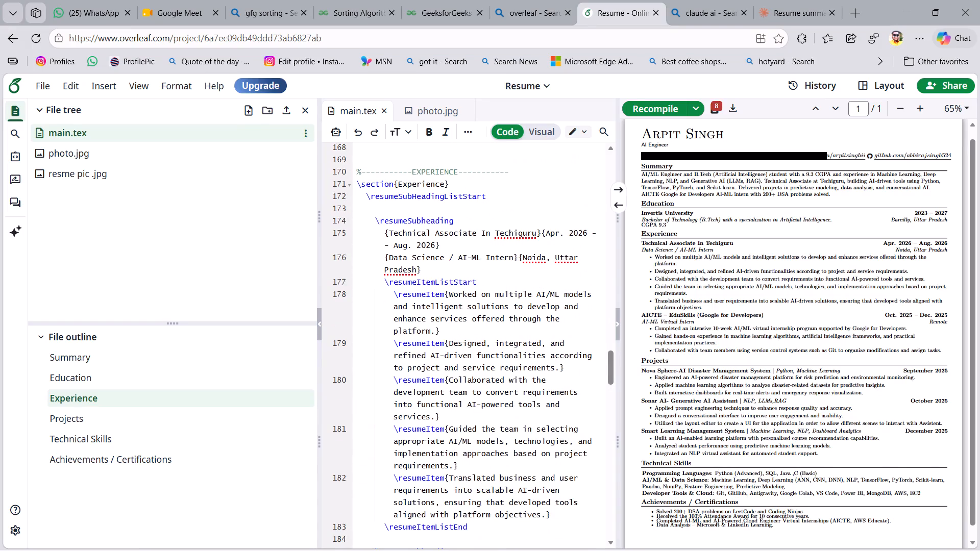
scroll(560, 384, down, 1)
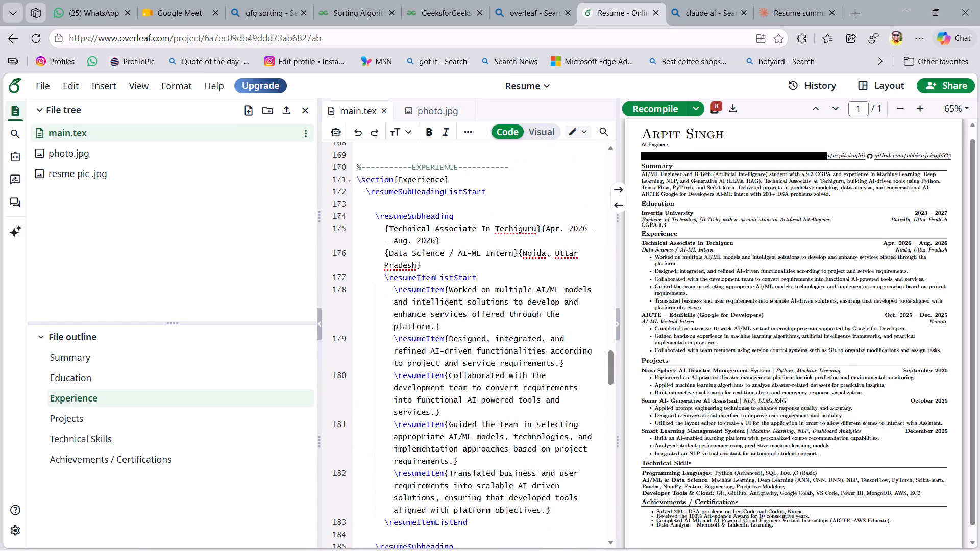
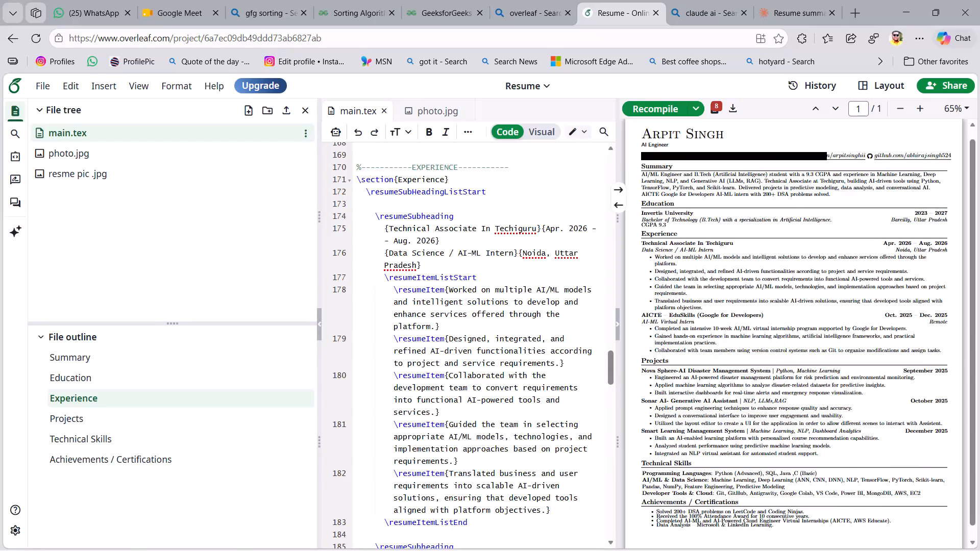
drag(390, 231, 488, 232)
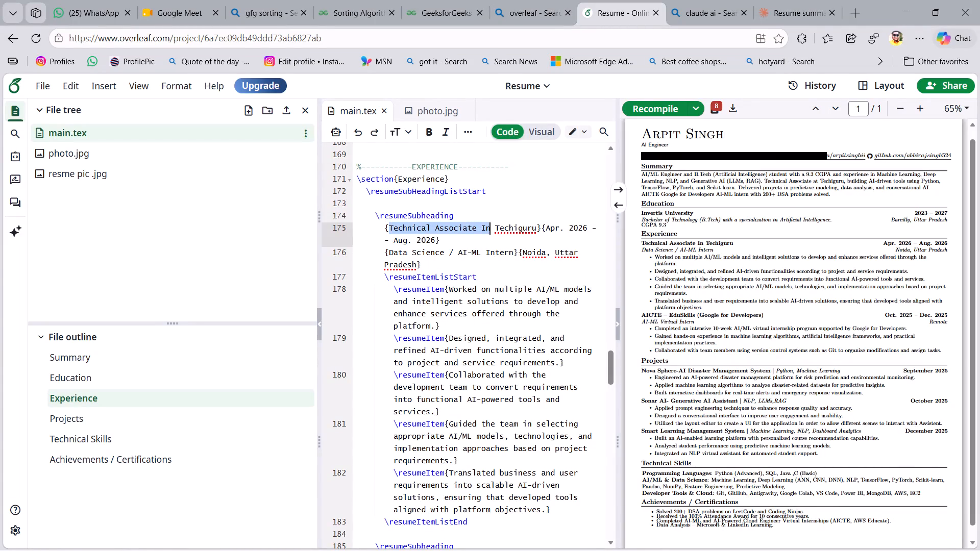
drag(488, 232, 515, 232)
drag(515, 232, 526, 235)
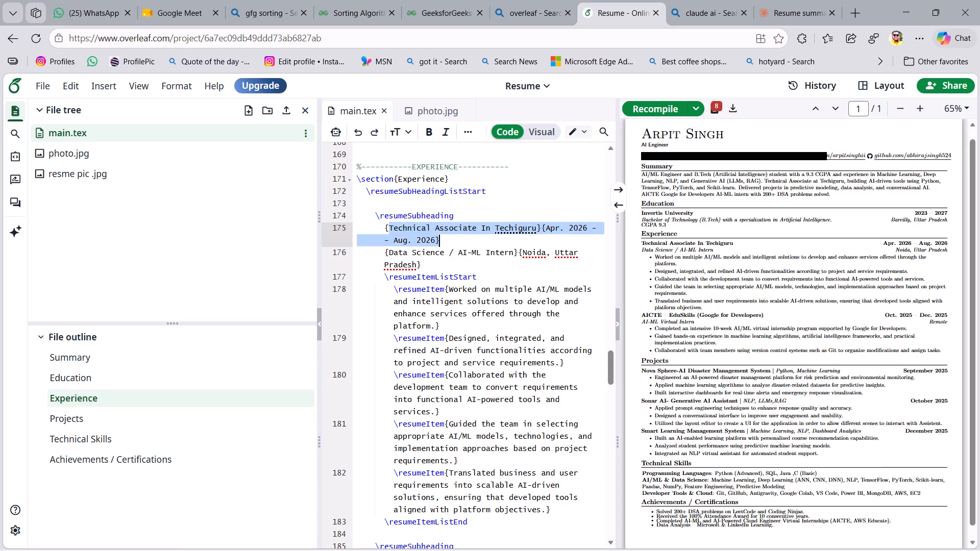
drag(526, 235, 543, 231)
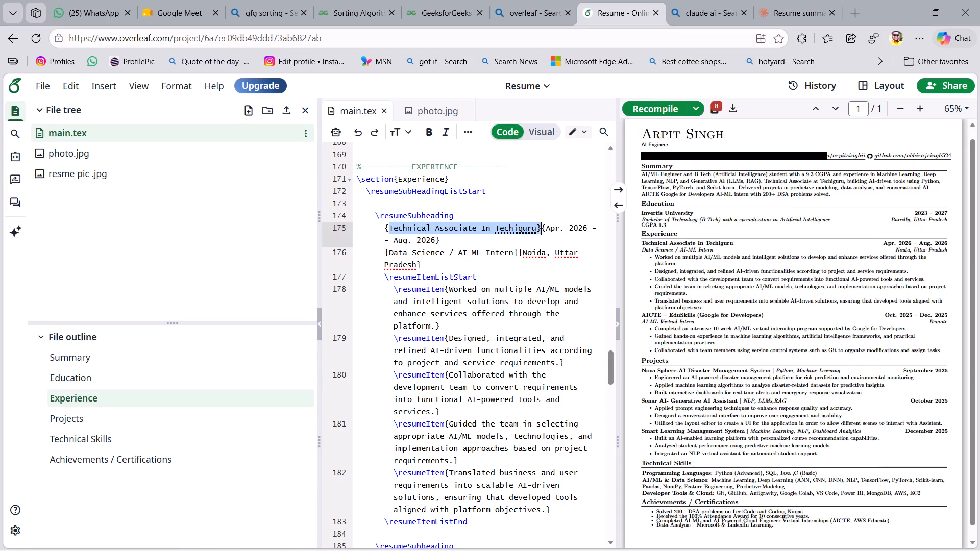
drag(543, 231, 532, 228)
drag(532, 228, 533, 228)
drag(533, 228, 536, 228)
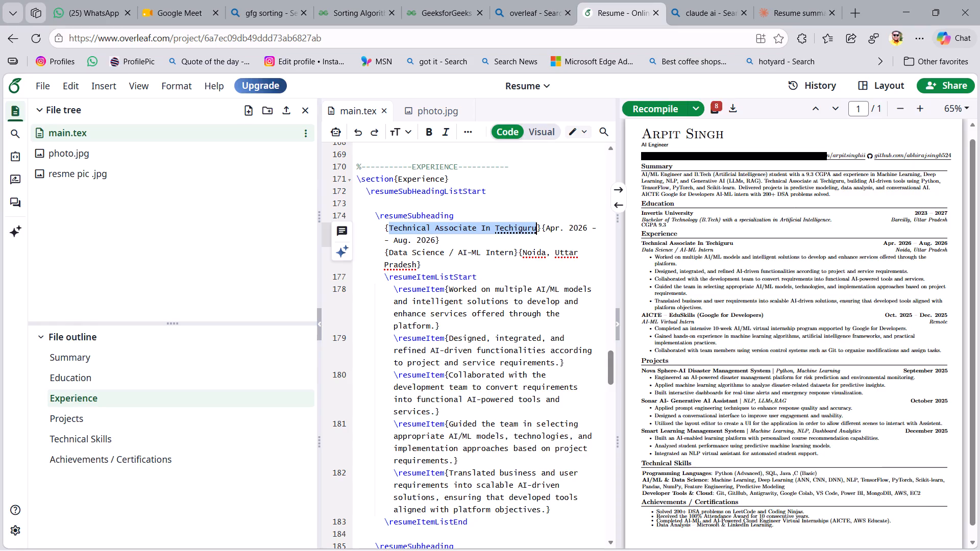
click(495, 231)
Move "Data Science / AI-ML Intern" from the Techiguru entry's second line into its title, replacing "Technical Associate" before "In Techiguru".
drag(512, 252, 389, 250)
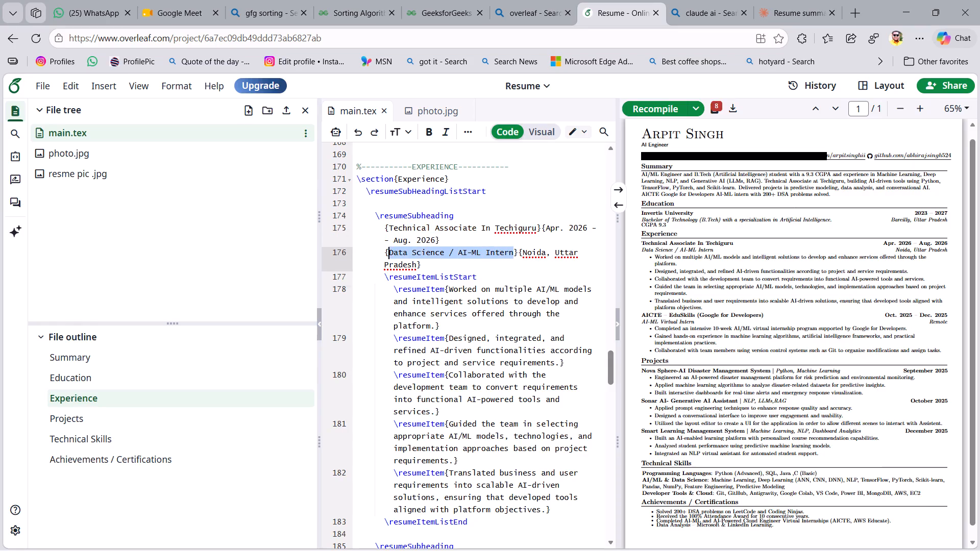
key(ctrl+x)
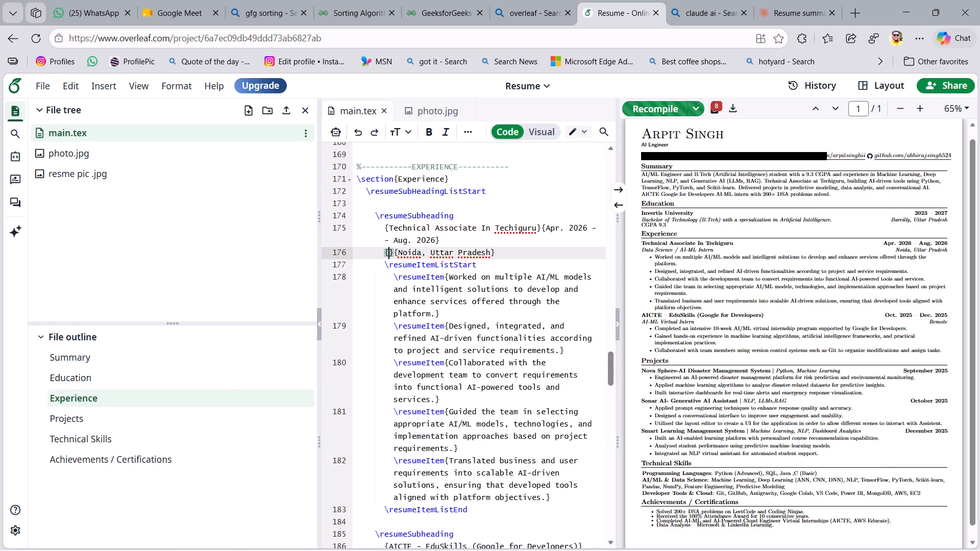
drag(389, 228, 483, 226)
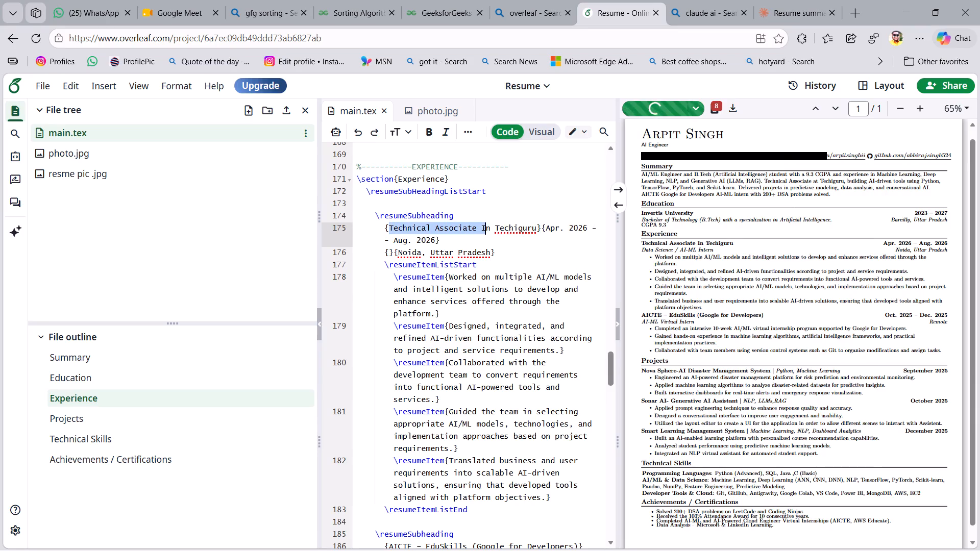
drag(483, 226, 476, 226)
key(ctrl+v)
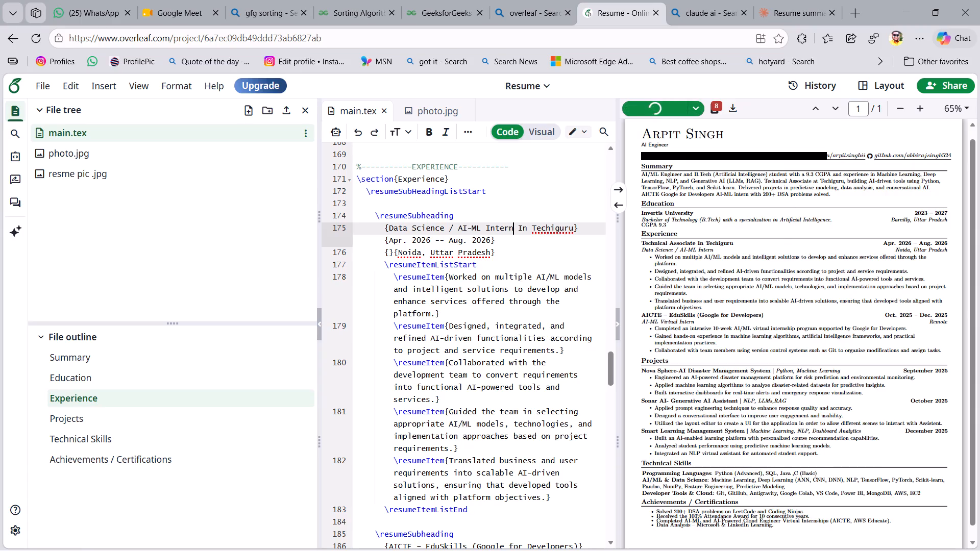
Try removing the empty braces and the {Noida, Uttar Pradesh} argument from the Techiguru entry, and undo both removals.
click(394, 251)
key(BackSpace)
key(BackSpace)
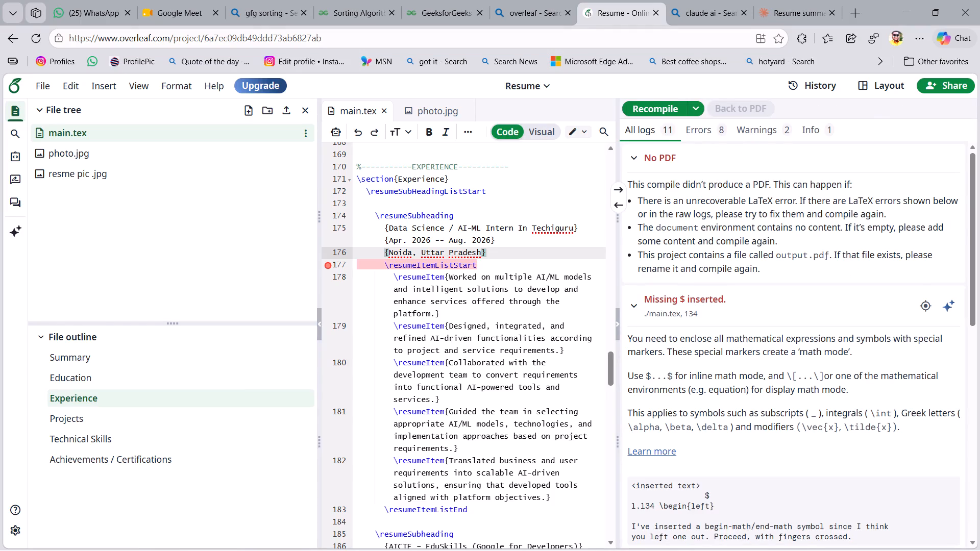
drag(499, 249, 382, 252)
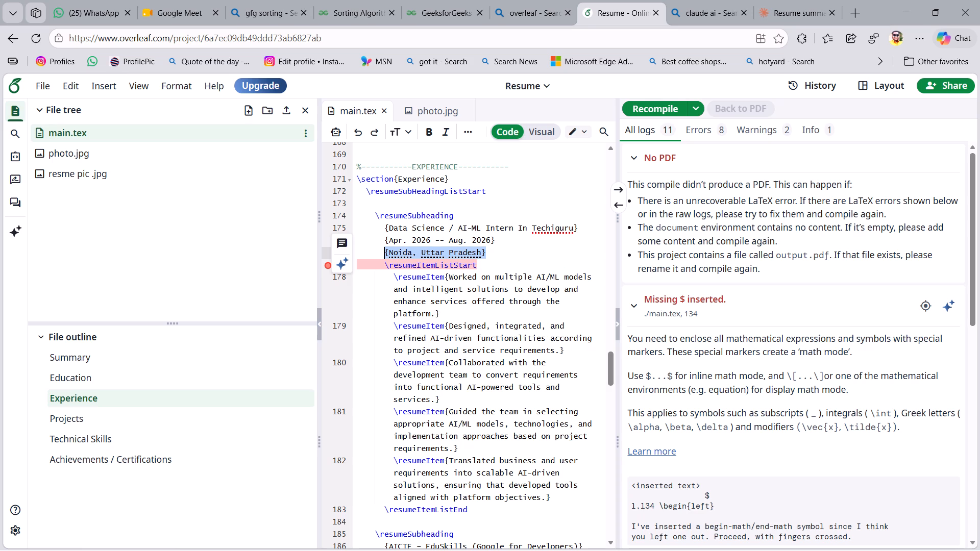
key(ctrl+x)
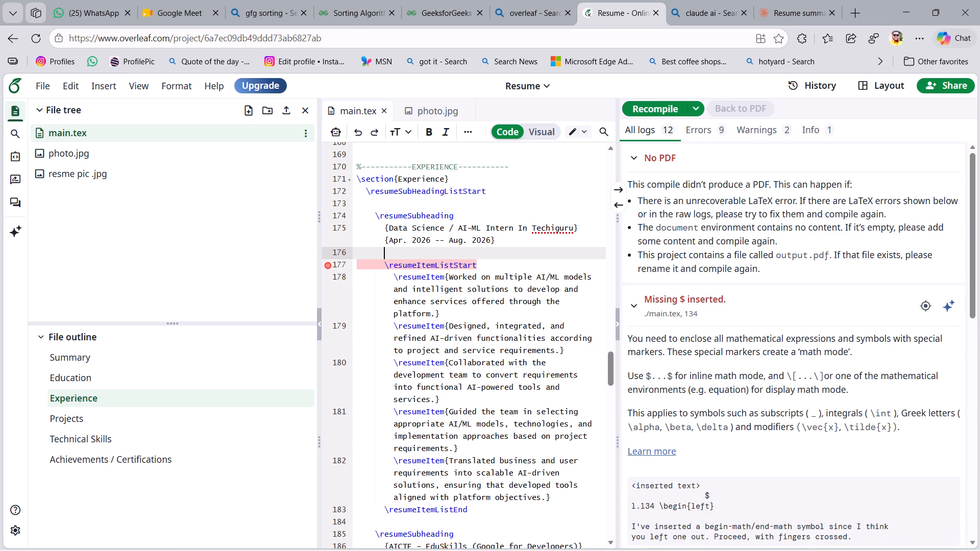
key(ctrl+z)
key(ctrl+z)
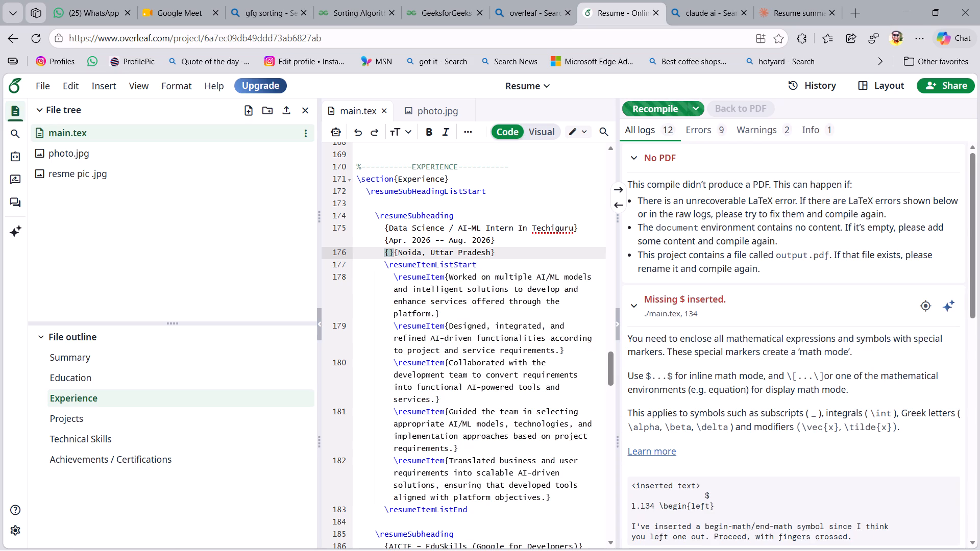
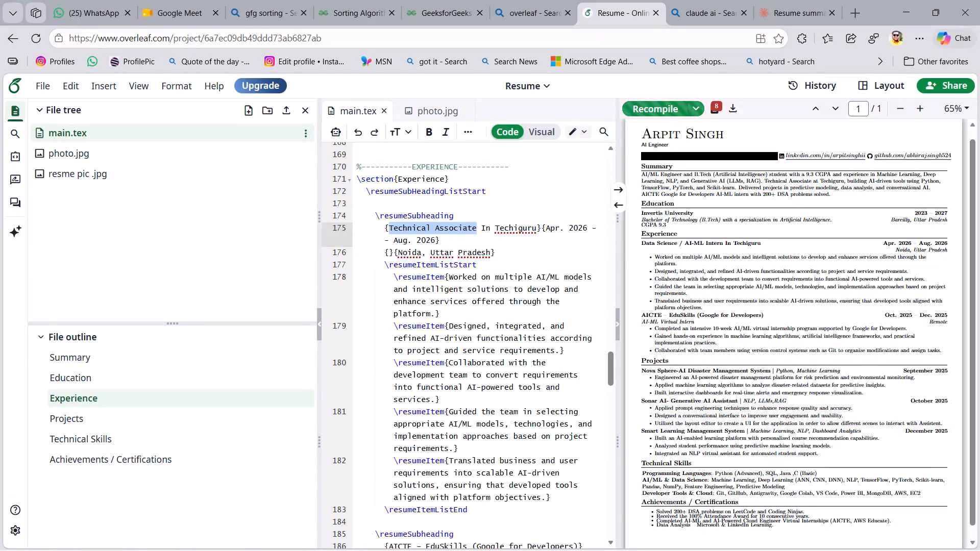
Undo the removal of "Data Science / AI-ML Intern" from the Techiguru entry and the preceding edit to \sffamily in the header's LinkedIn link.
key(ctrl+z)
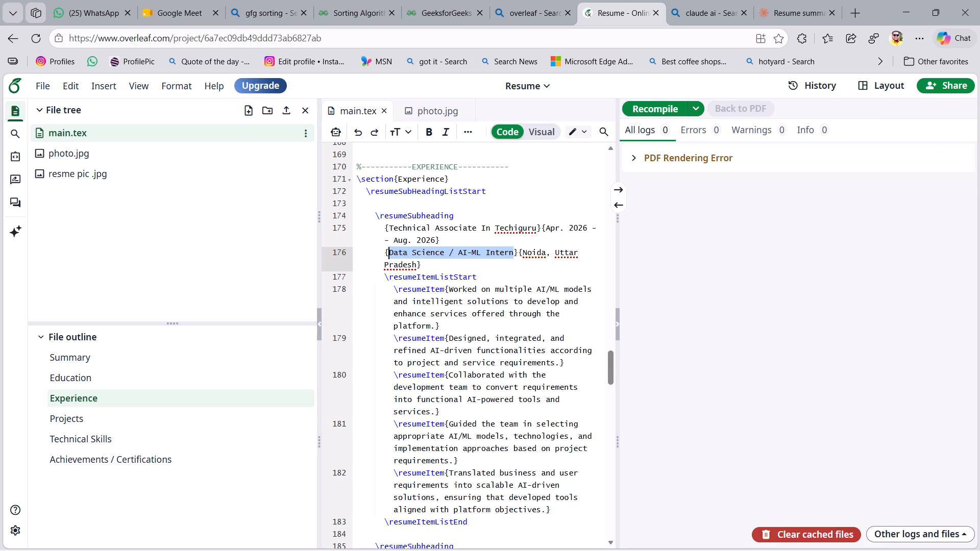
key(ctrl+z)
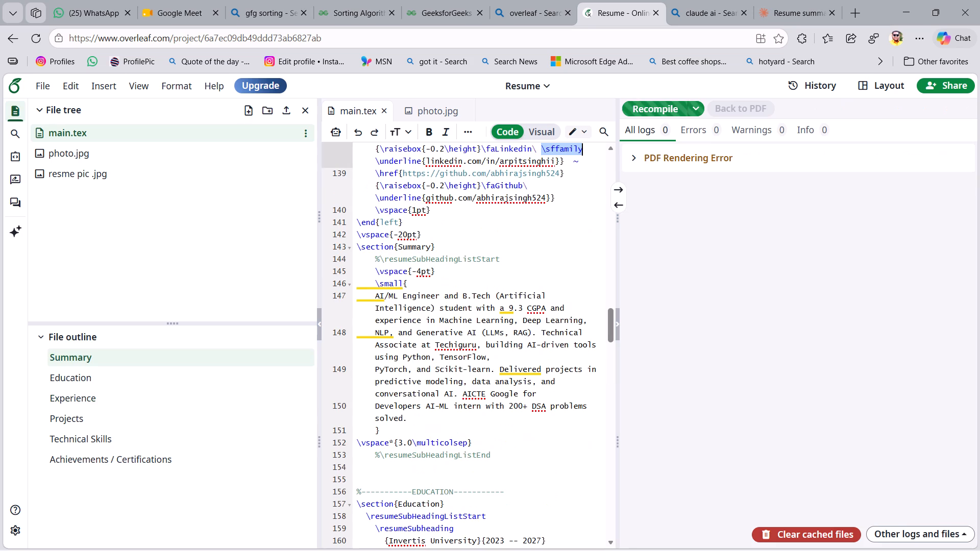
scroll(455, 262, down, 5)
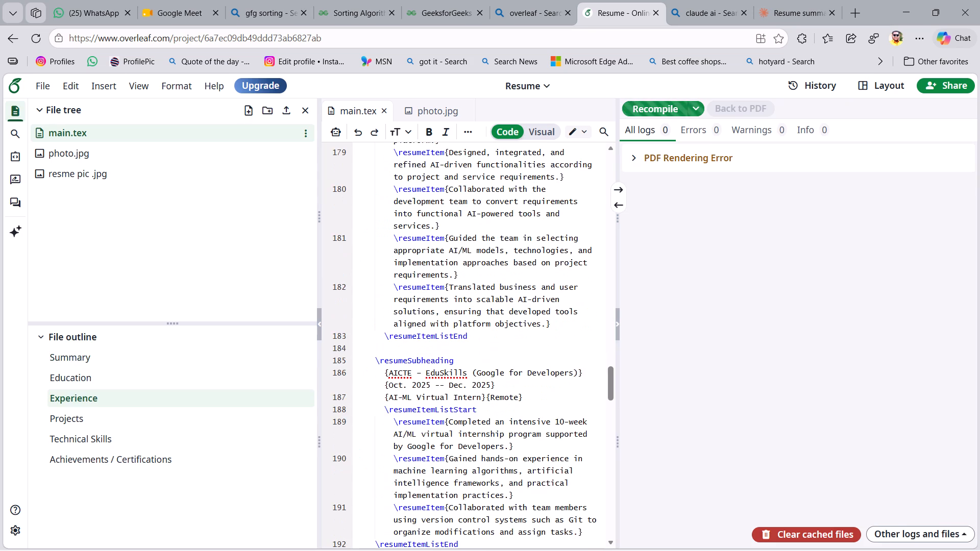
Search the web for "epam system" in a new browser tab and open the EPAM website from the results.
click(865, 11)
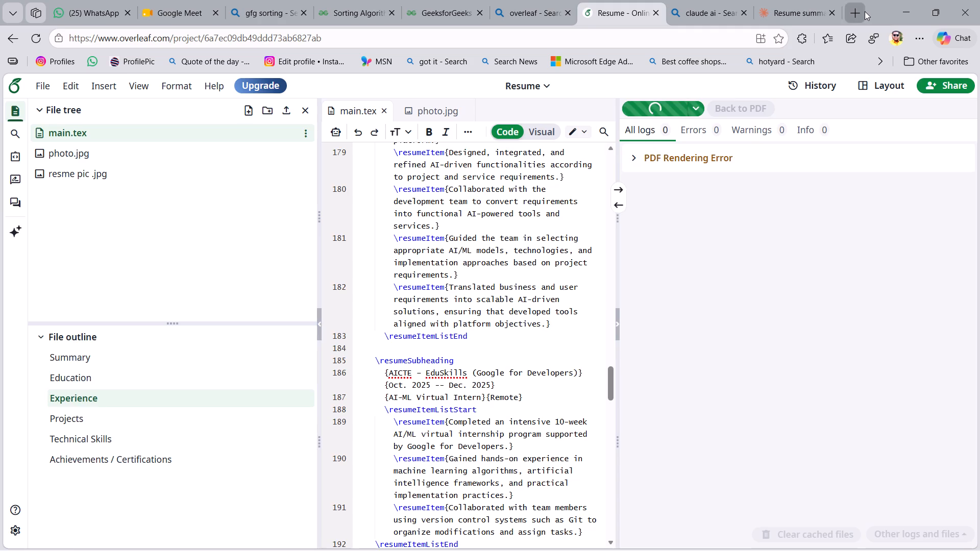
text(ep)
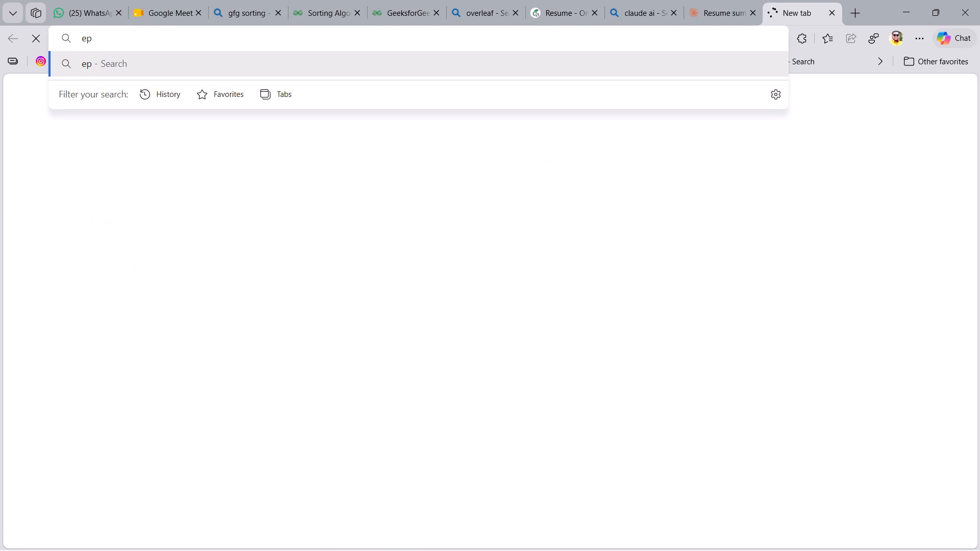
key(a)
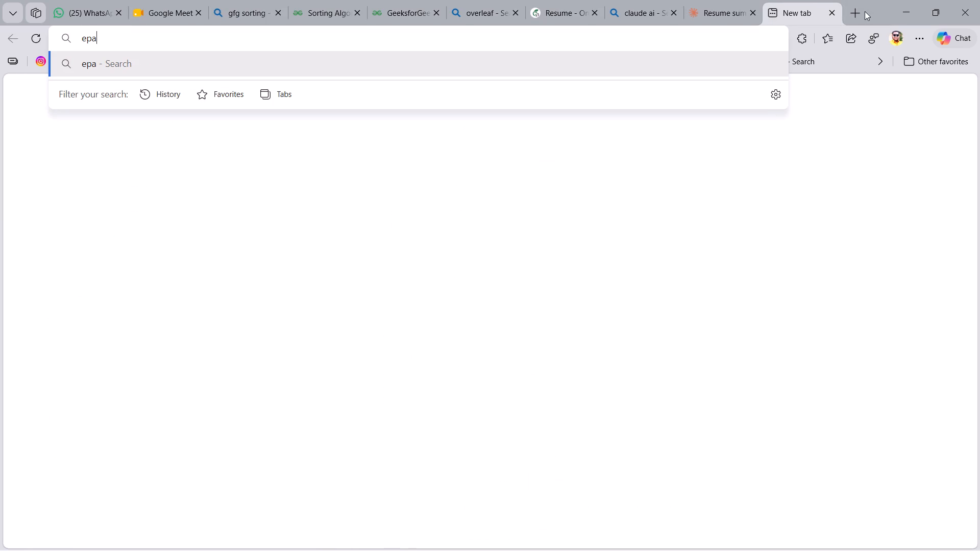
key(m)
key(space)
text(system)
key(Return)
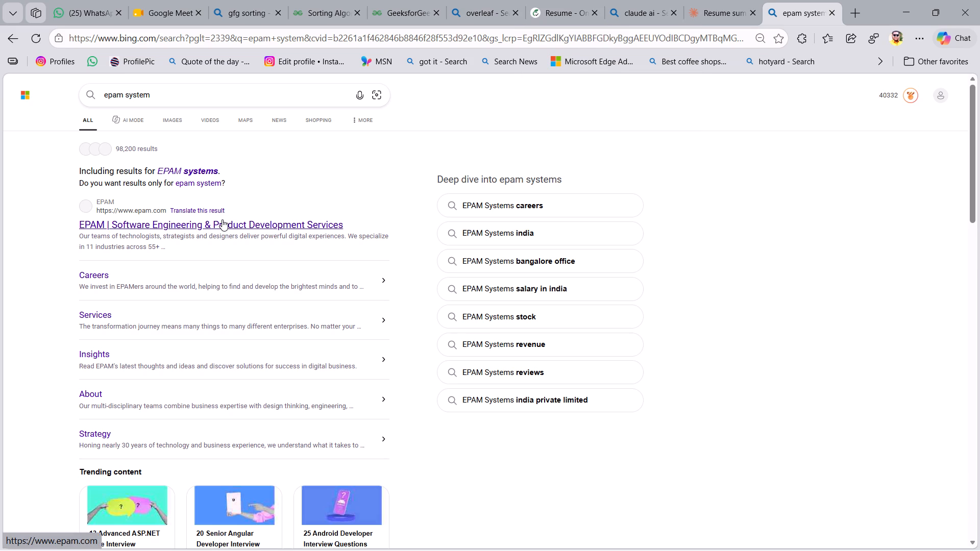
click(222, 219)
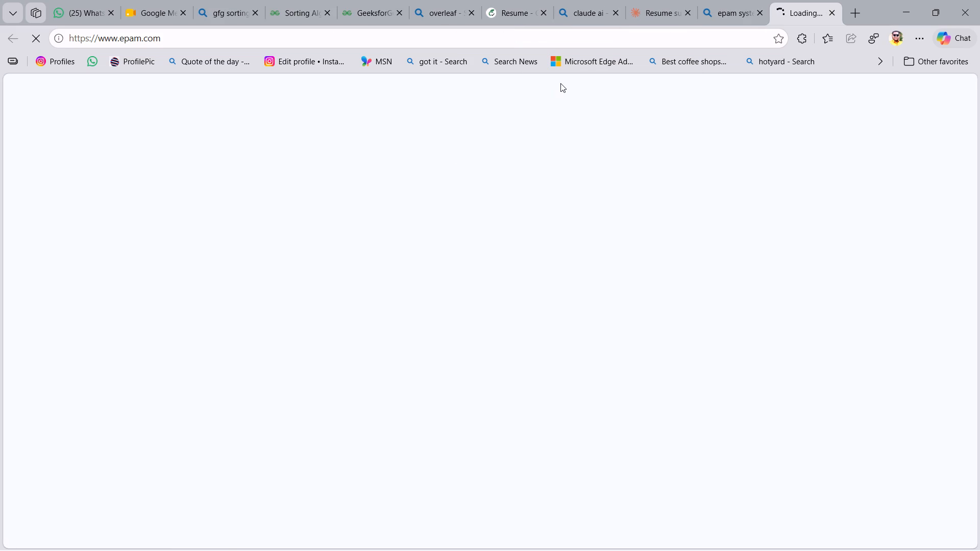
click(716, 0)
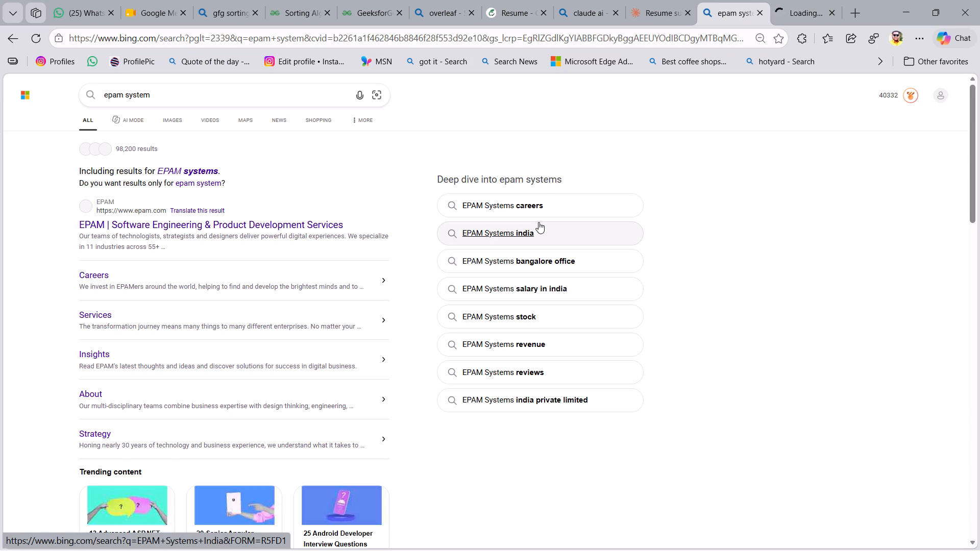
scroll(538, 222, down, 3)
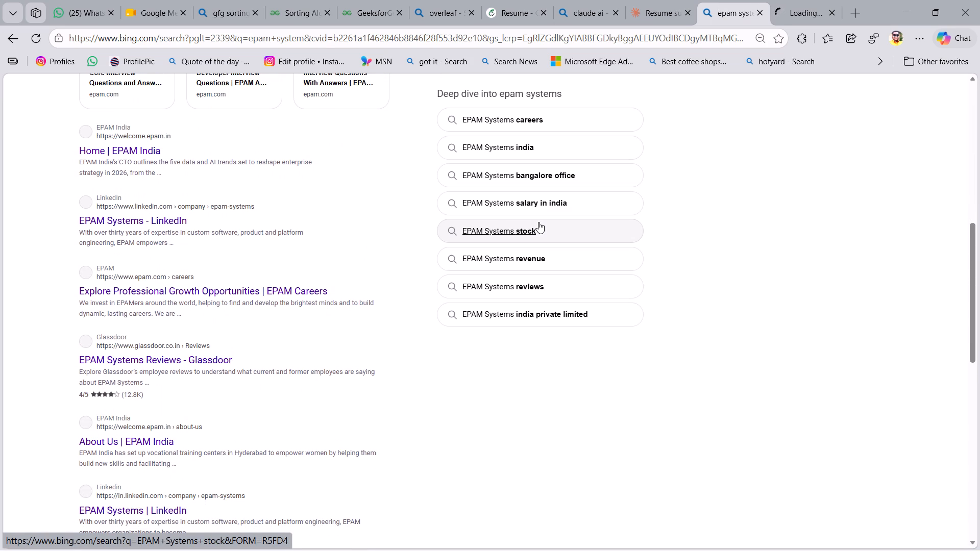
scroll(538, 222, up, 1)
scroll(538, 222, down, 1)
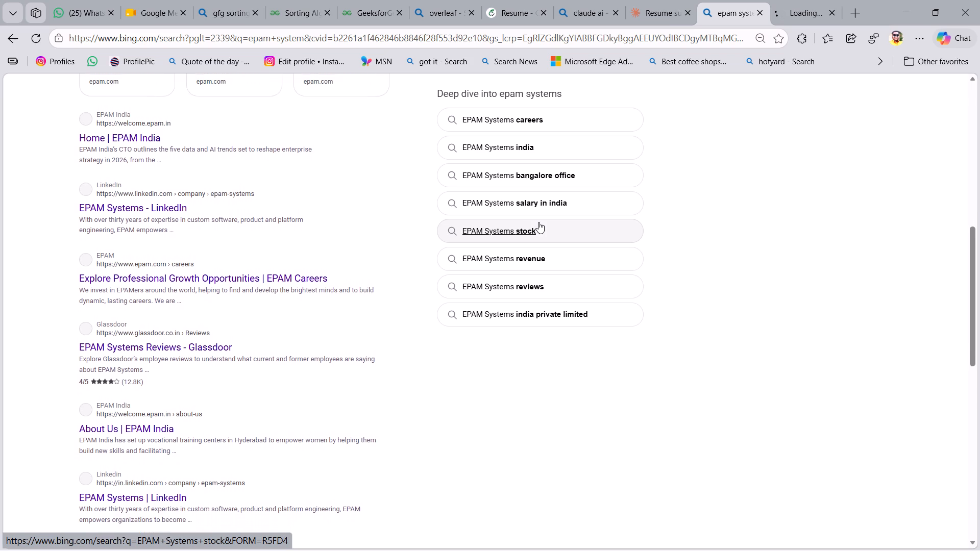
scroll(538, 222, down, 1)
scroll(538, 222, up, 2)
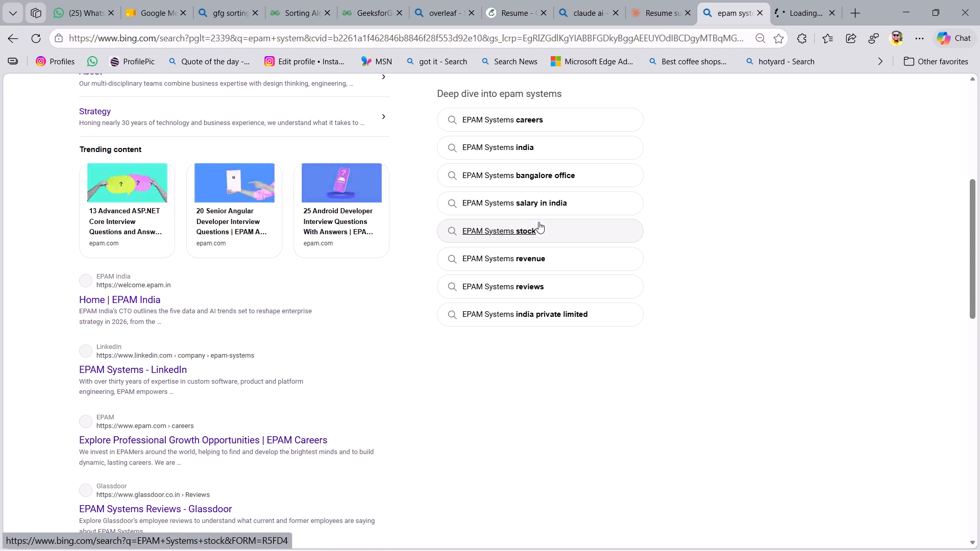
scroll(538, 222, up, 3)
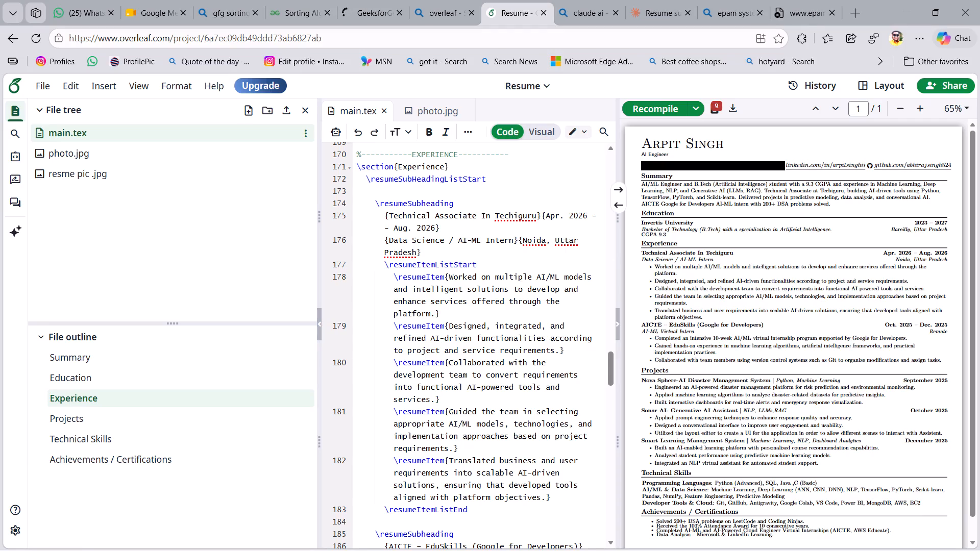
drag(516, 241, 456, 241)
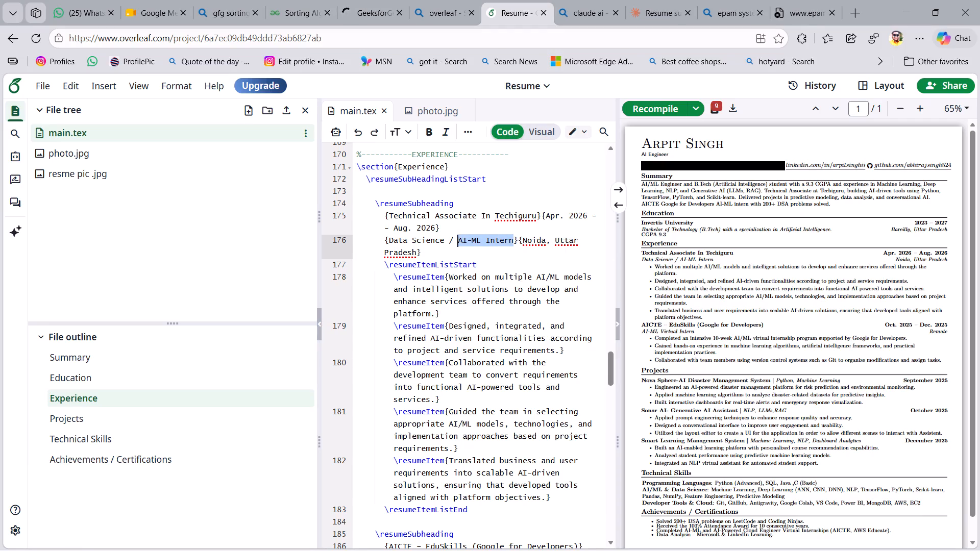
drag(456, 241, 391, 243)
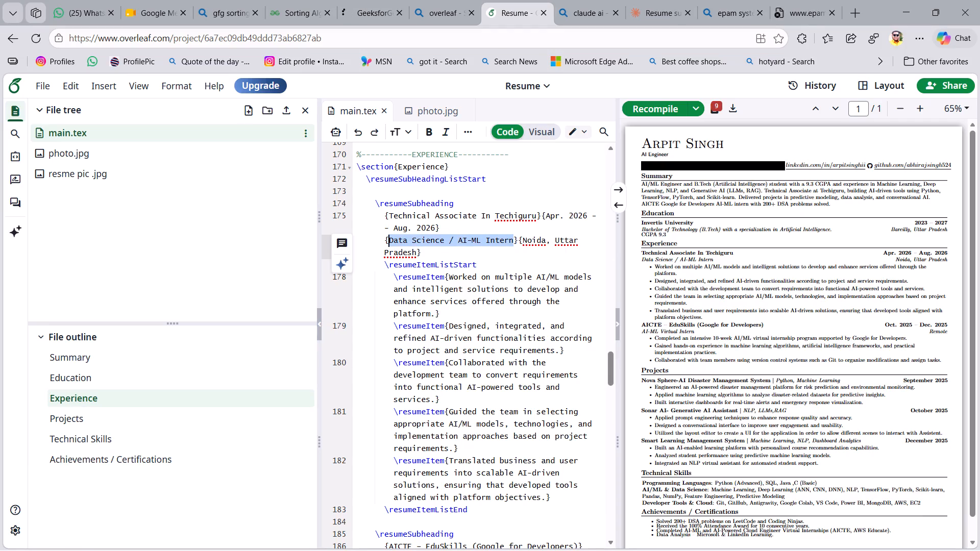
key(ctrl+x)
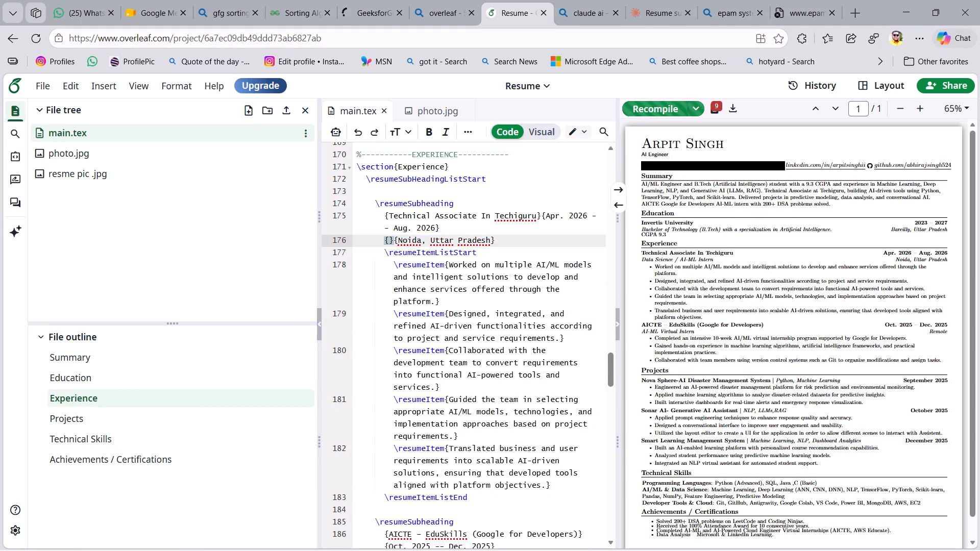
click(389, 213)
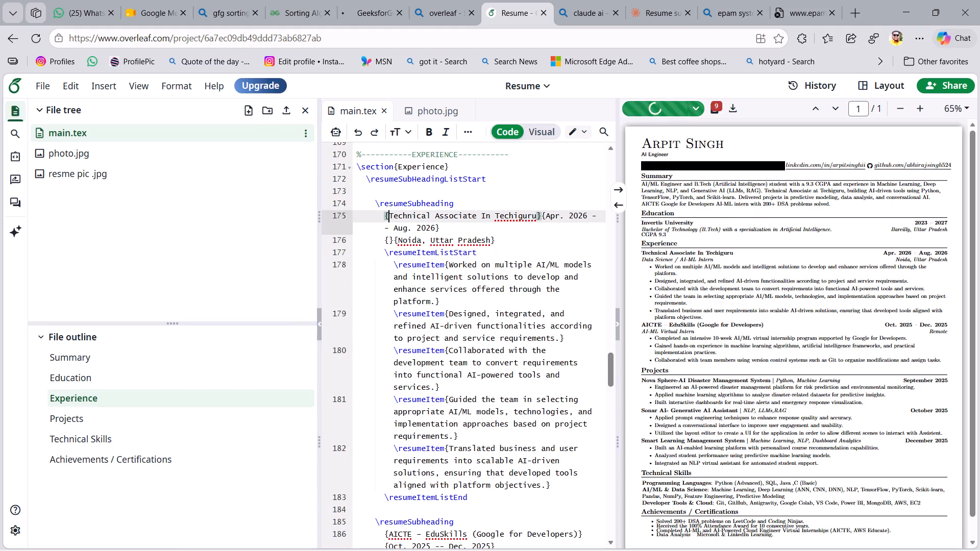
drag(390, 213, 484, 219)
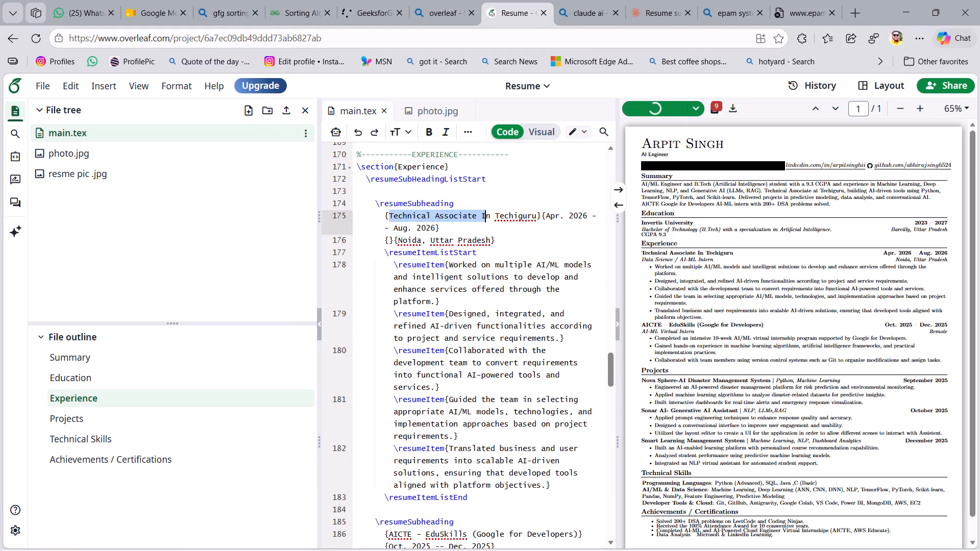
drag(484, 219, 485, 217)
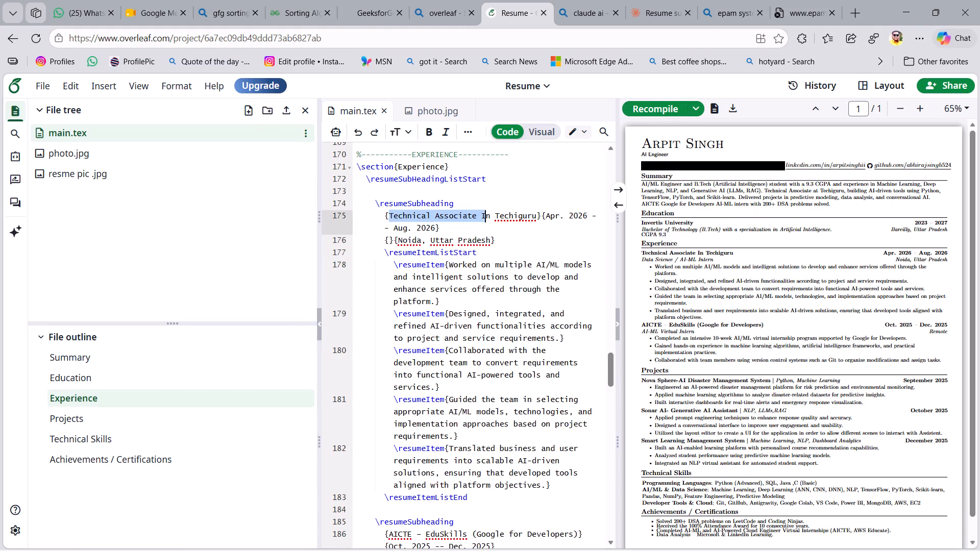
drag(485, 217, 491, 217)
key(ctrl+v)
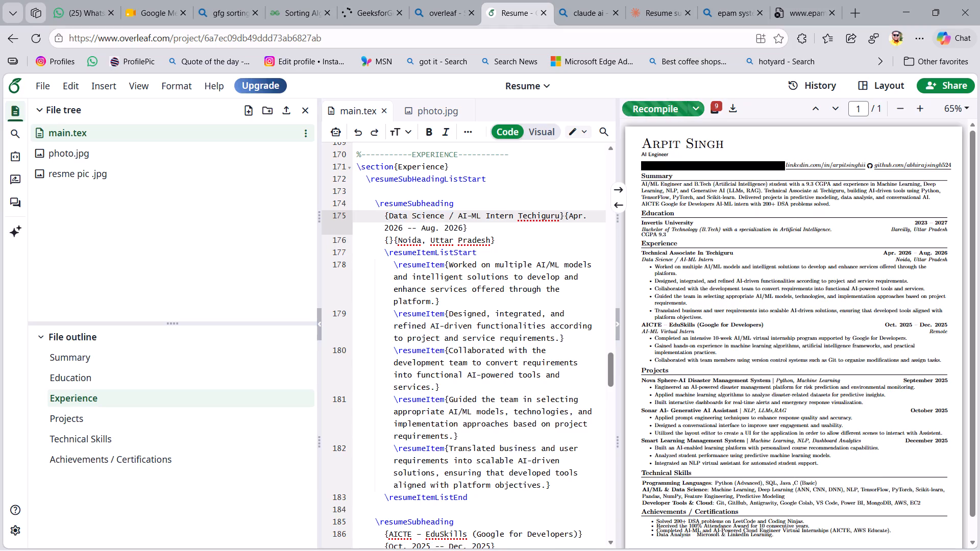
Move "Techiguru" from the entry's title into the empty braces on its second line, and prefix it with "In".
drag(518, 215, 555, 216)
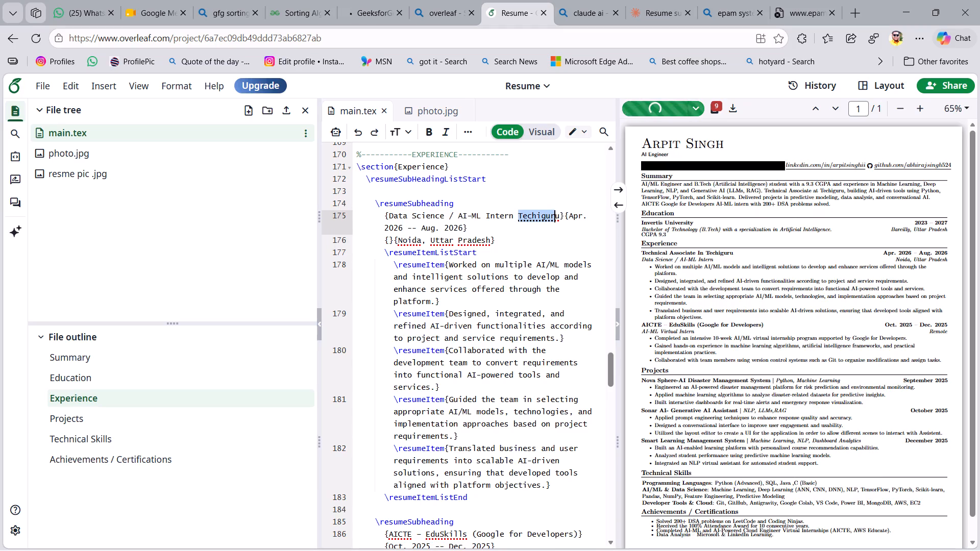
drag(555, 216, 558, 217)
key(ctrl+x)
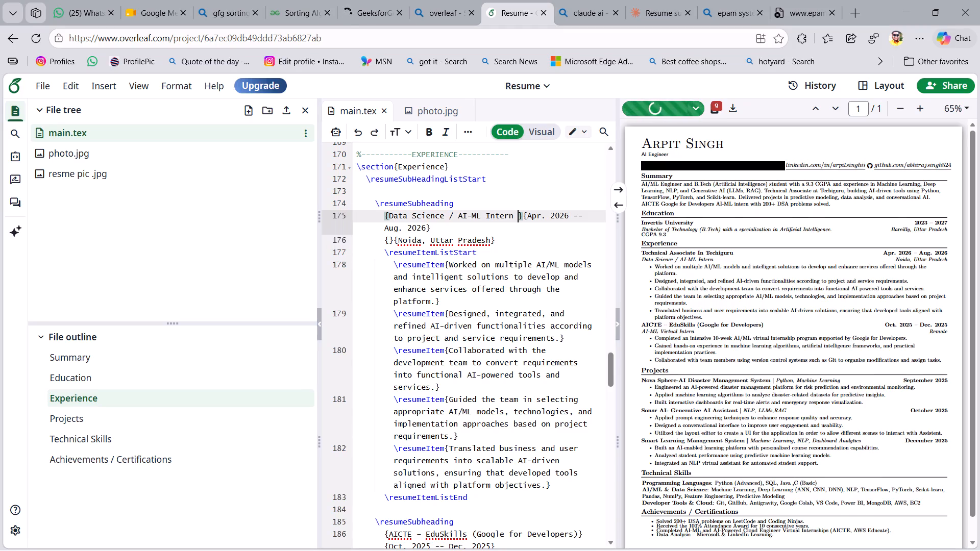
click(388, 242)
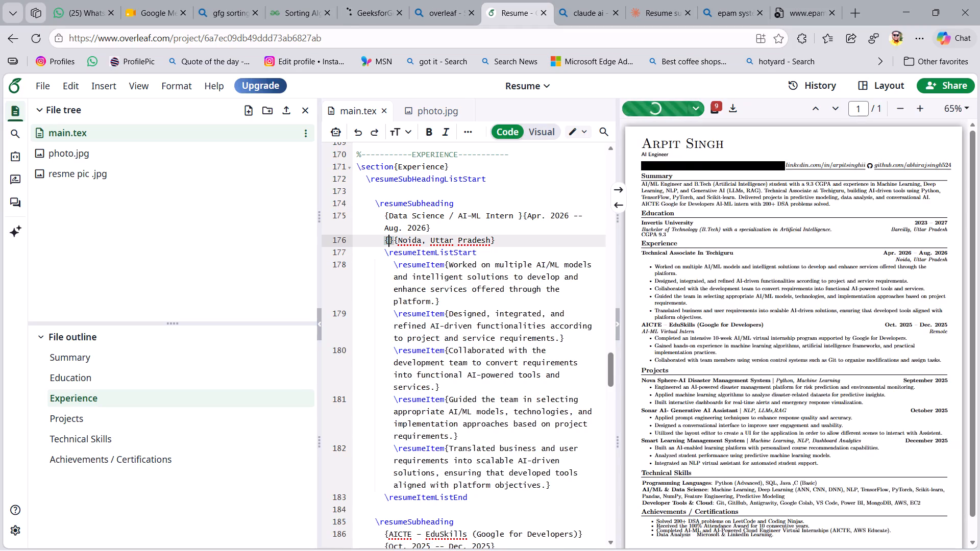
key(ctrl+v)
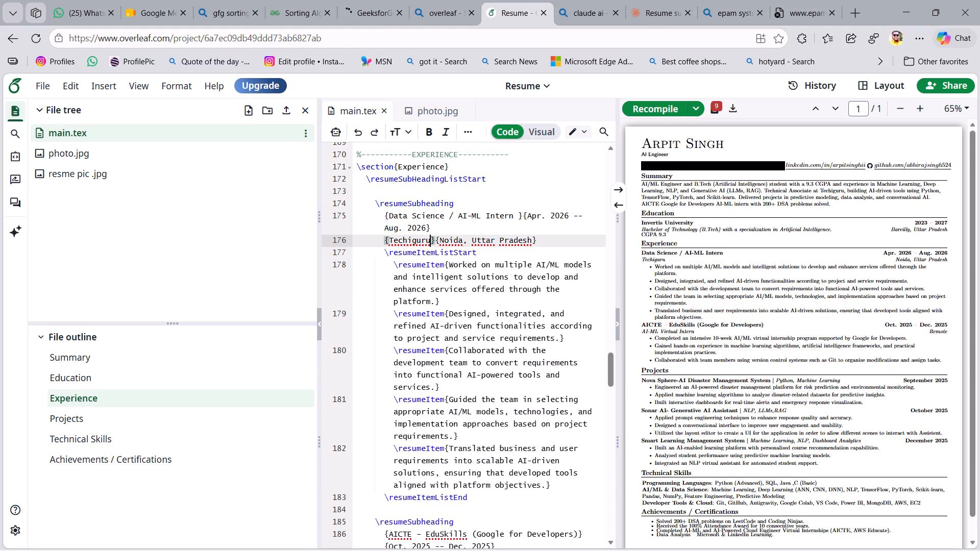
click(388, 240)
text(In)
key(space)
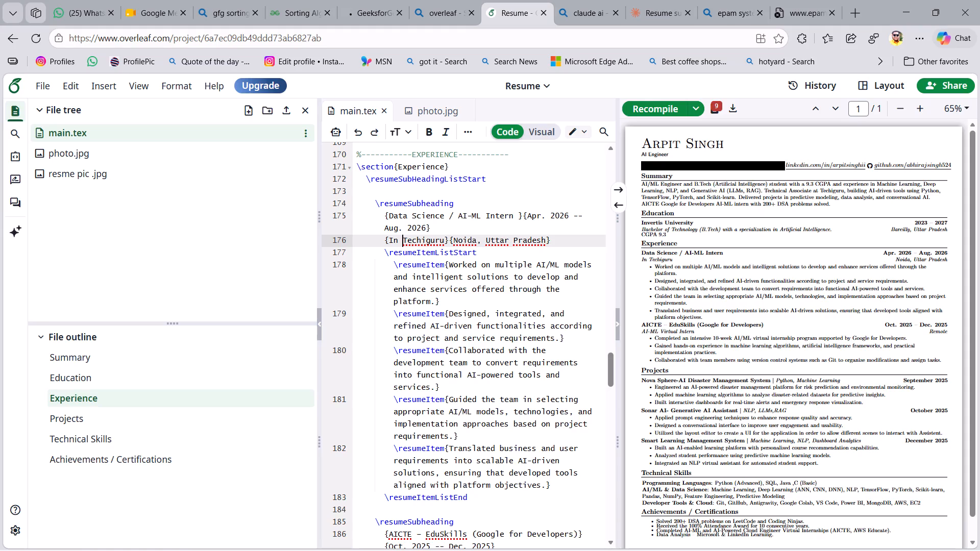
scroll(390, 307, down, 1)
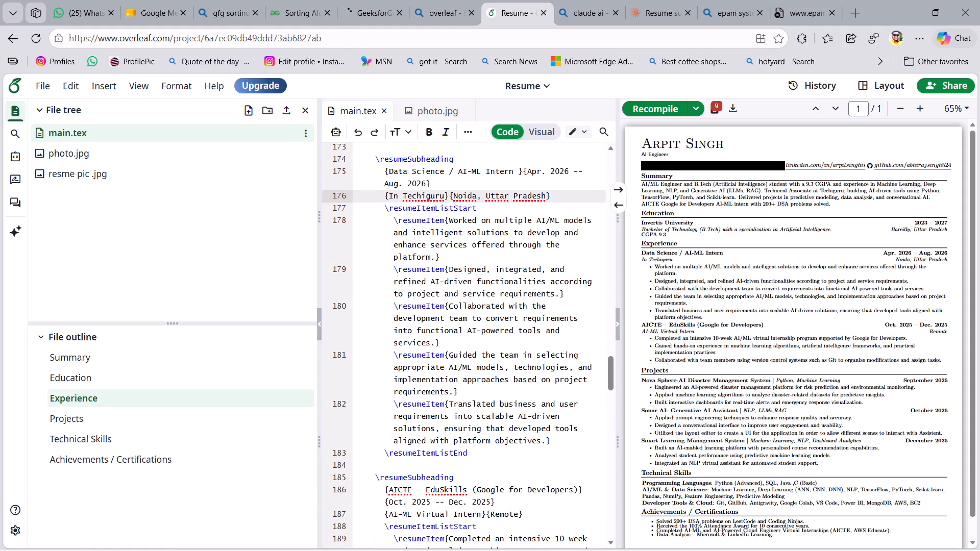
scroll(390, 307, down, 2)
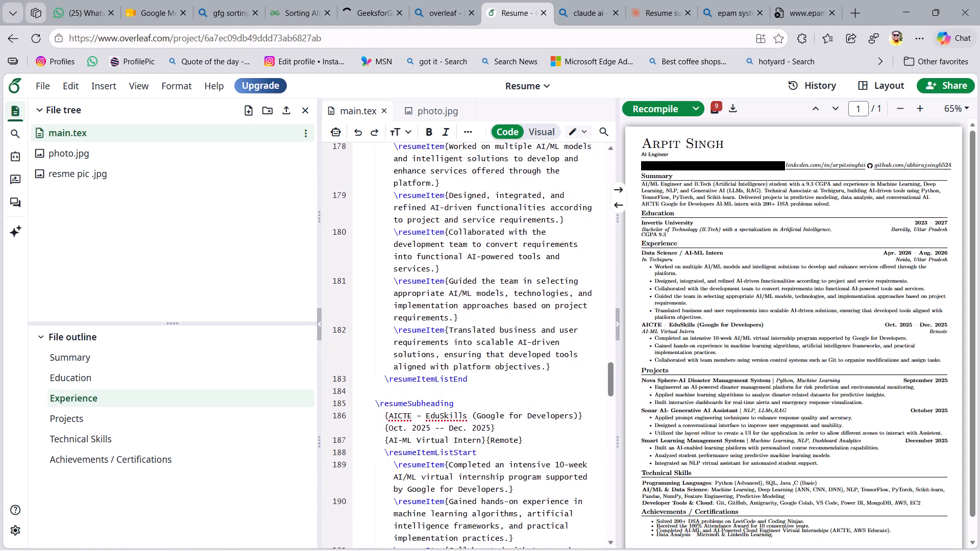
Read through the Techiguru and AICTE EduSkills bullet points in the Experience section of main.tex.
scroll(390, 307, down, 1)
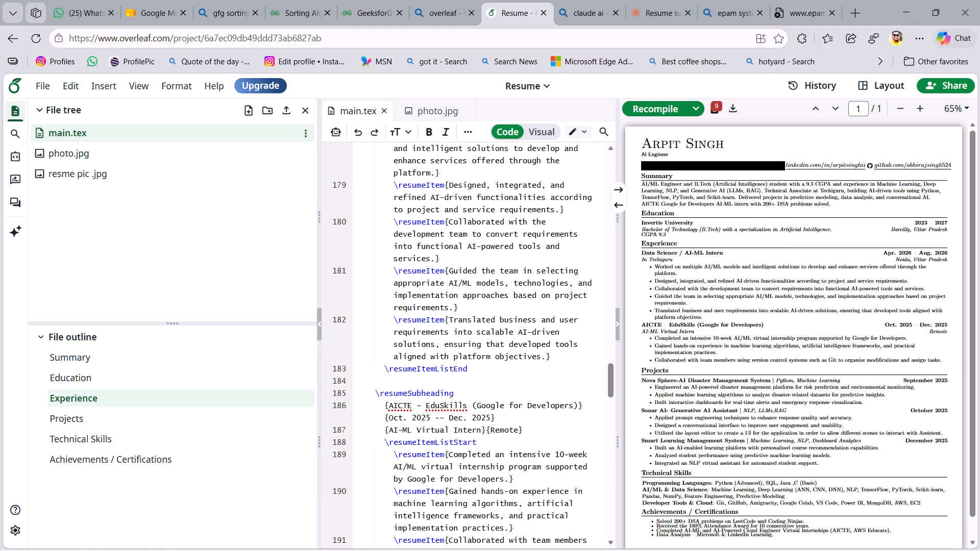
scroll(390, 307, down, 2)
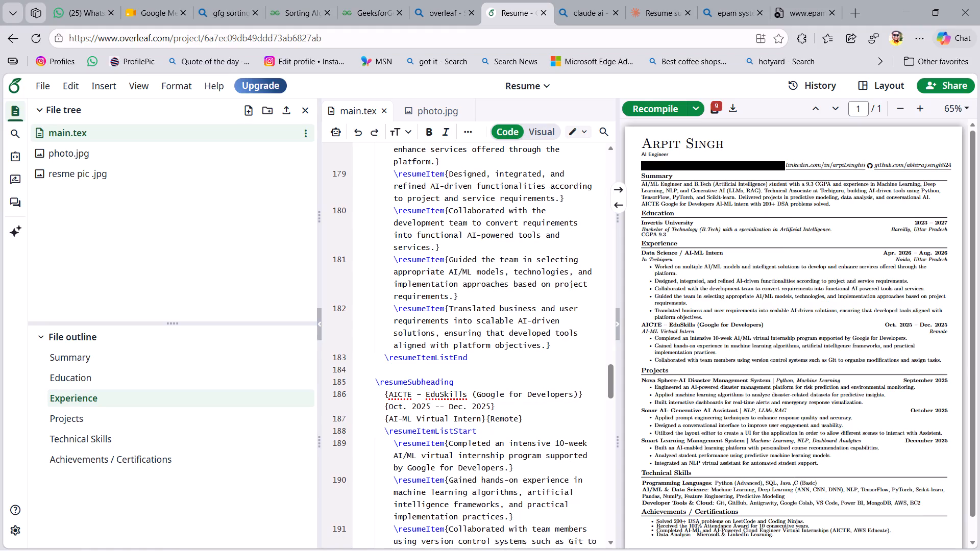
scroll(390, 307, down, 1)
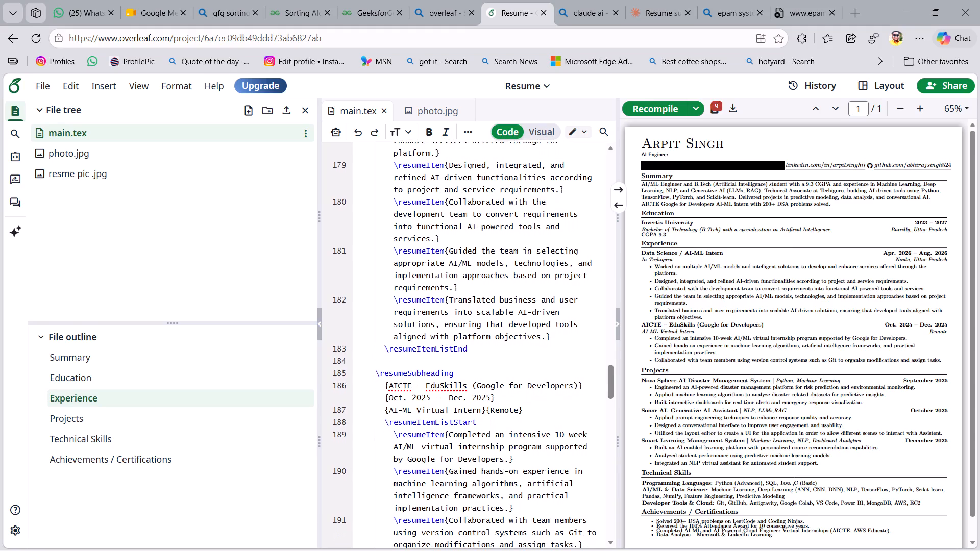
scroll(420, 382, down, 1)
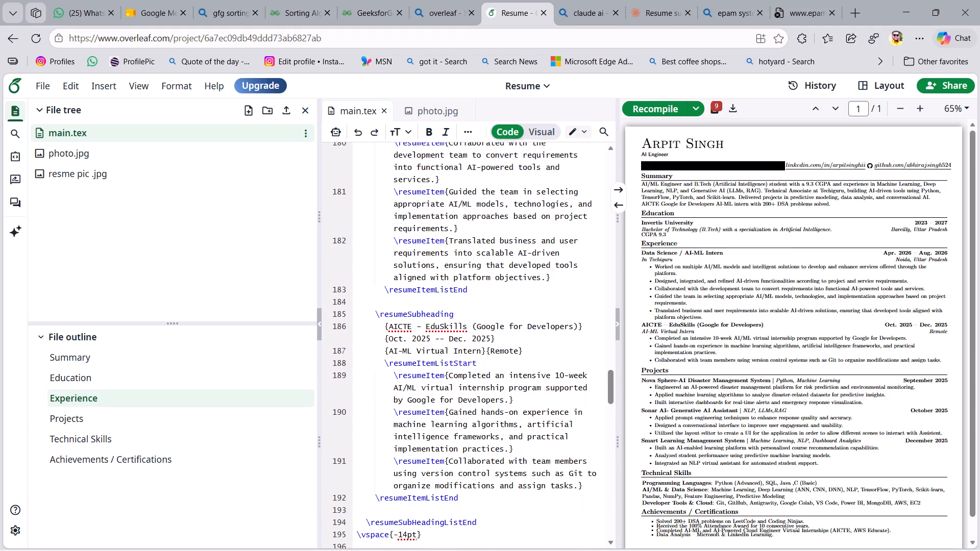
scroll(420, 382, down, 1)
scroll(420, 382, up, 1)
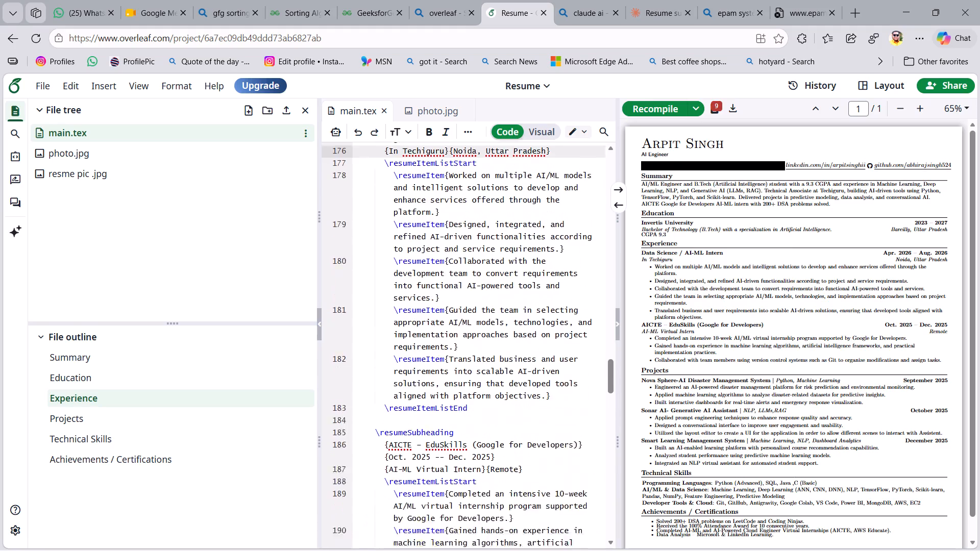
scroll(420, 382, up, 2)
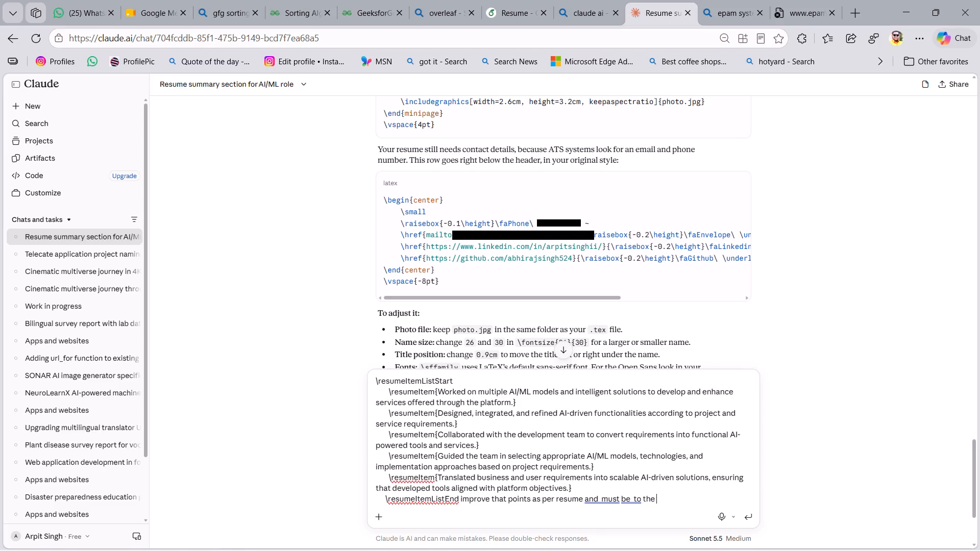